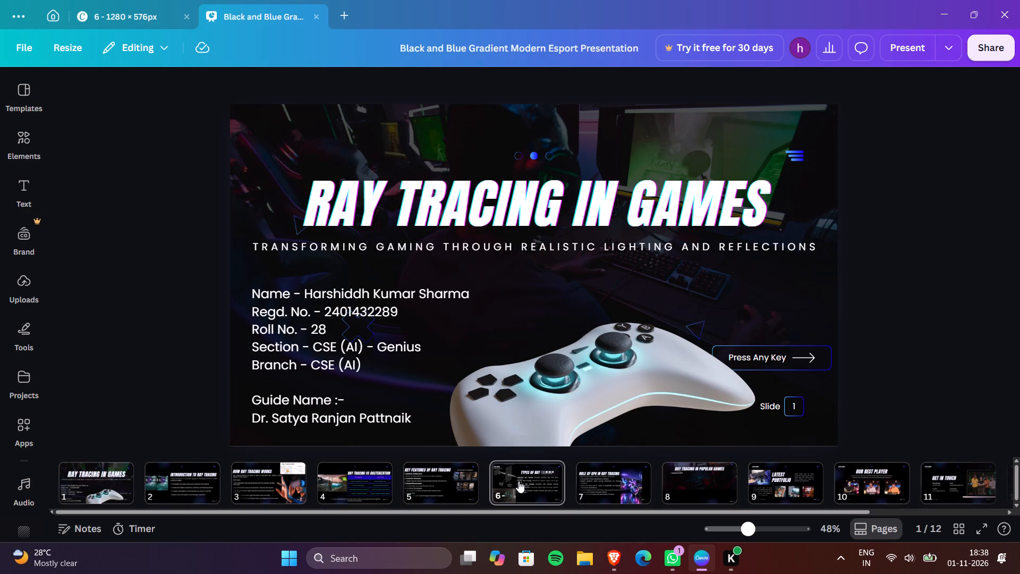
click(606, 479)
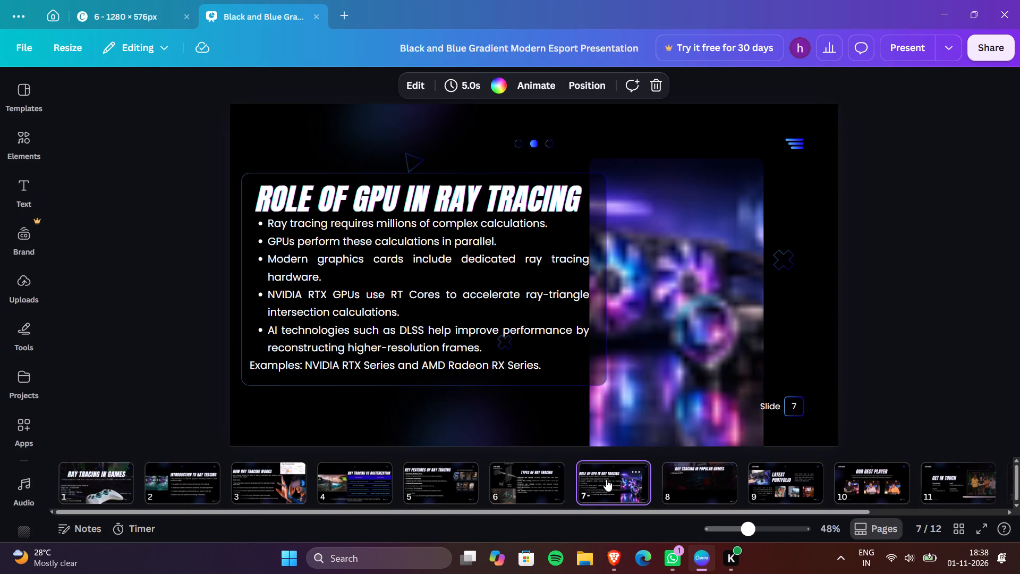
click(681, 481)
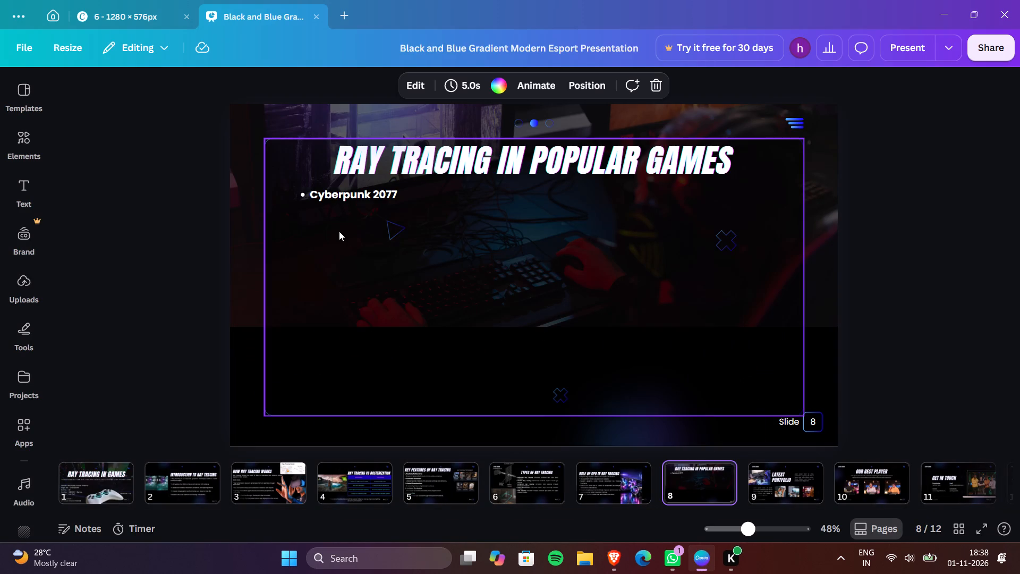
click(338, 200)
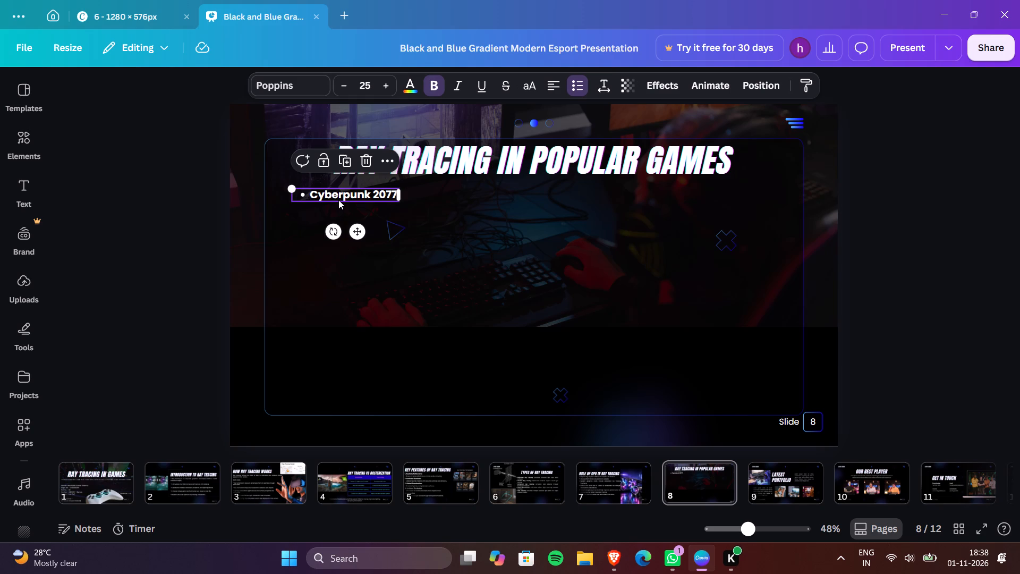
key(shift+Left)
key(shift+Left)
key(shift+Left)
key(shift+Left)
key(shift+Left)
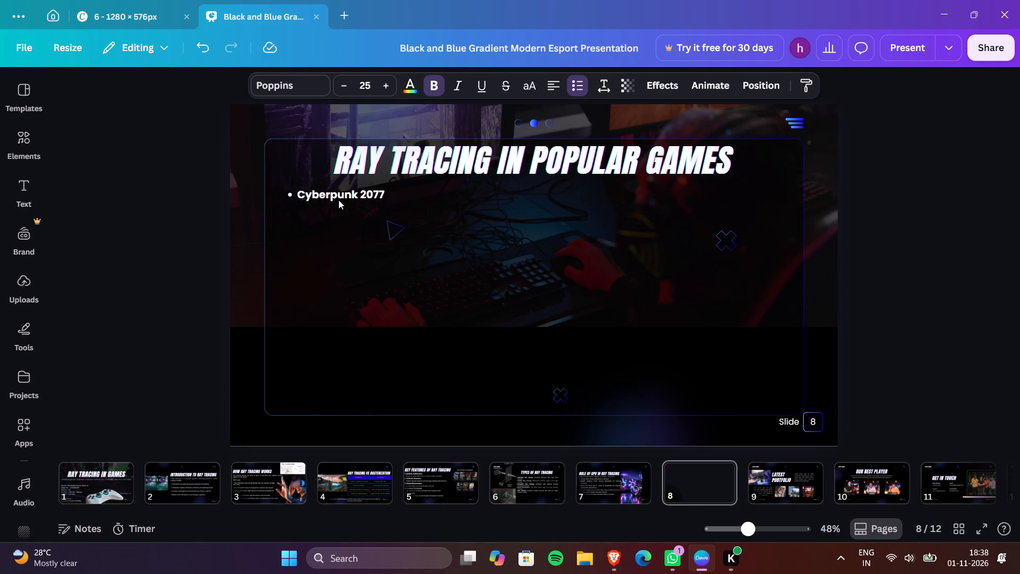
key(shift+Left)
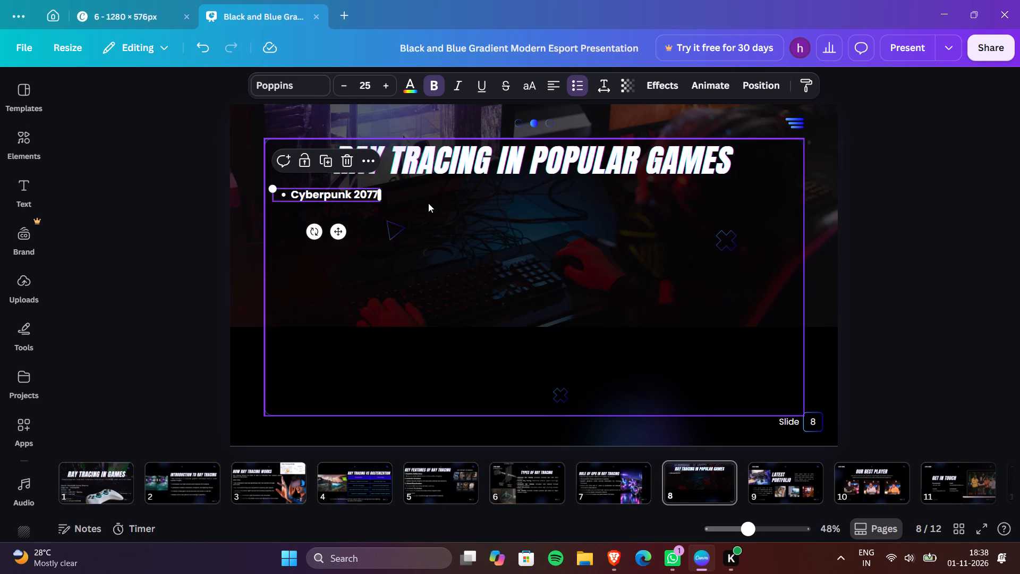
Duplicate the "Cyberpunk 2077" bullet and place the copy level with the original, near the content frame's right edge.
key(ctrl+d)
shift+drag(364, 200, 364, 196)
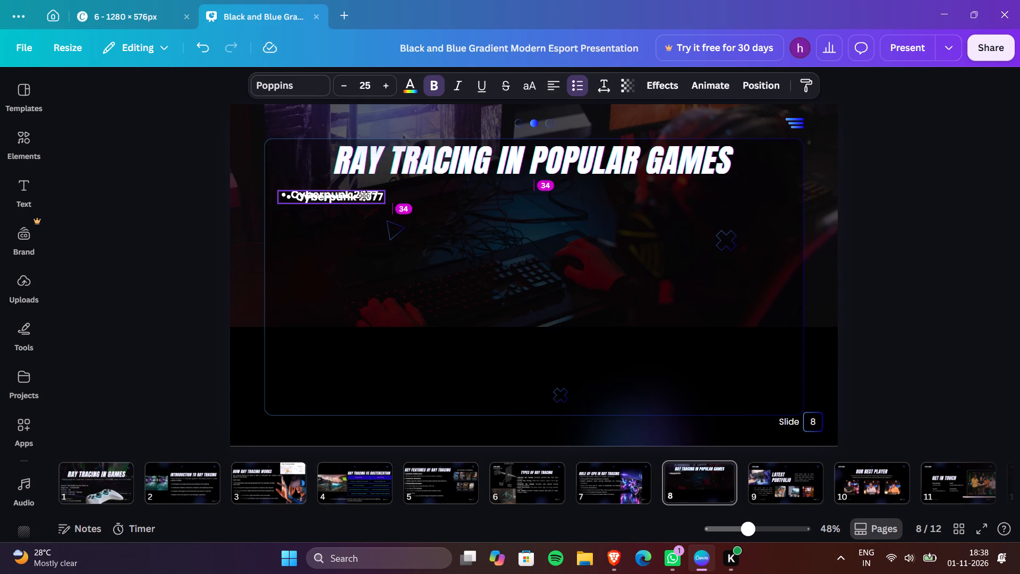
shift+drag(364, 196, 364, 195)
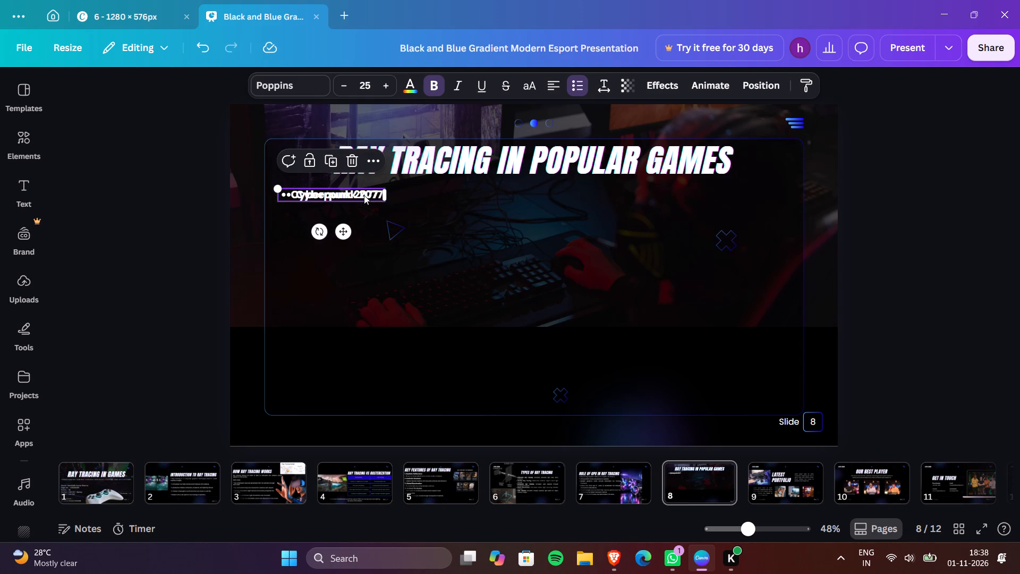
key(Down)
key(Down)
key(Up)
key(Up)
shift+drag(364, 195, 776, 201)
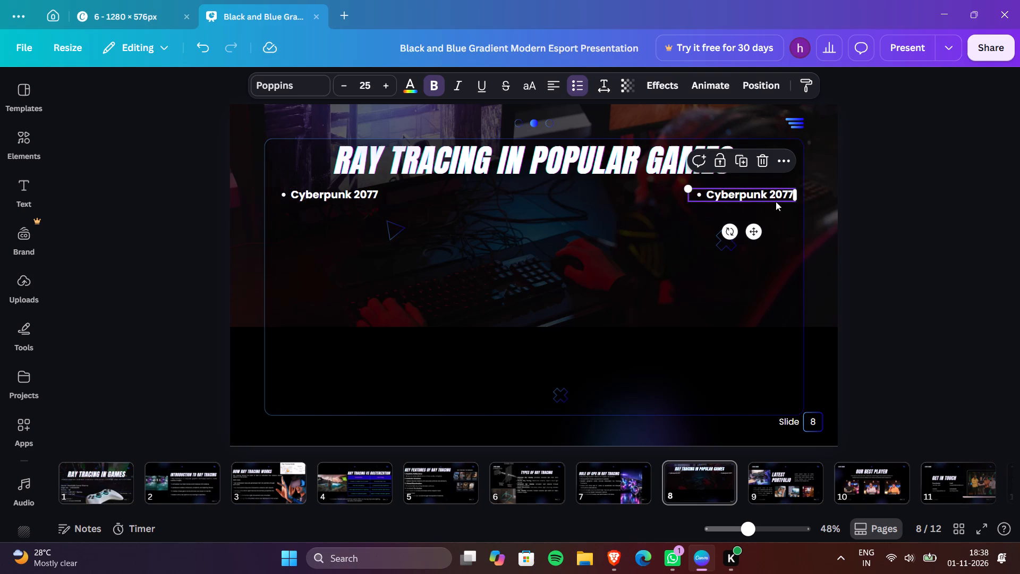
shift+drag(774, 199, 768, 199)
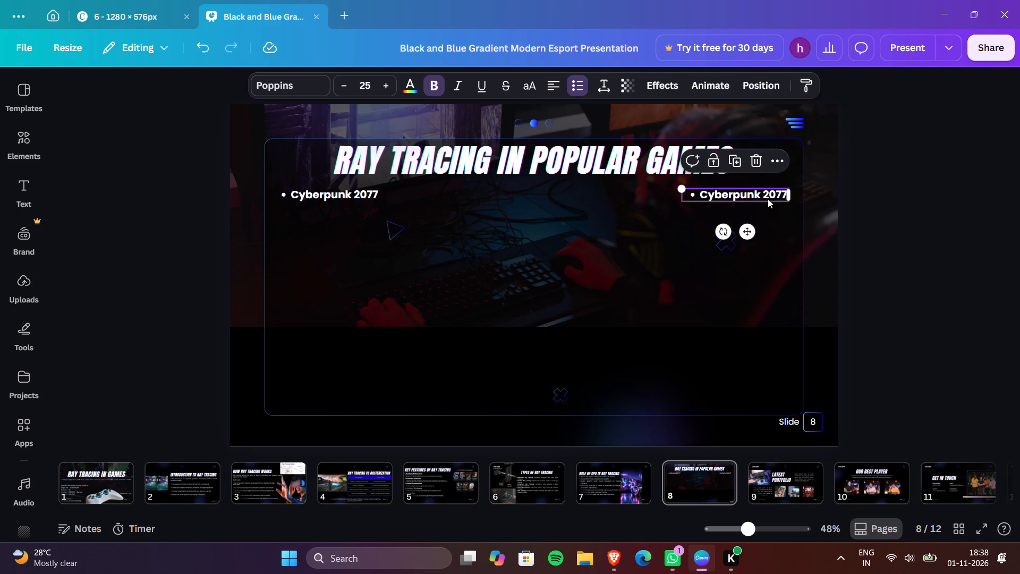
Duplicate the right-hand "Cyberpunk 2077" bullet and place the third copy just left of it in the same row.
key(ctrl+d)
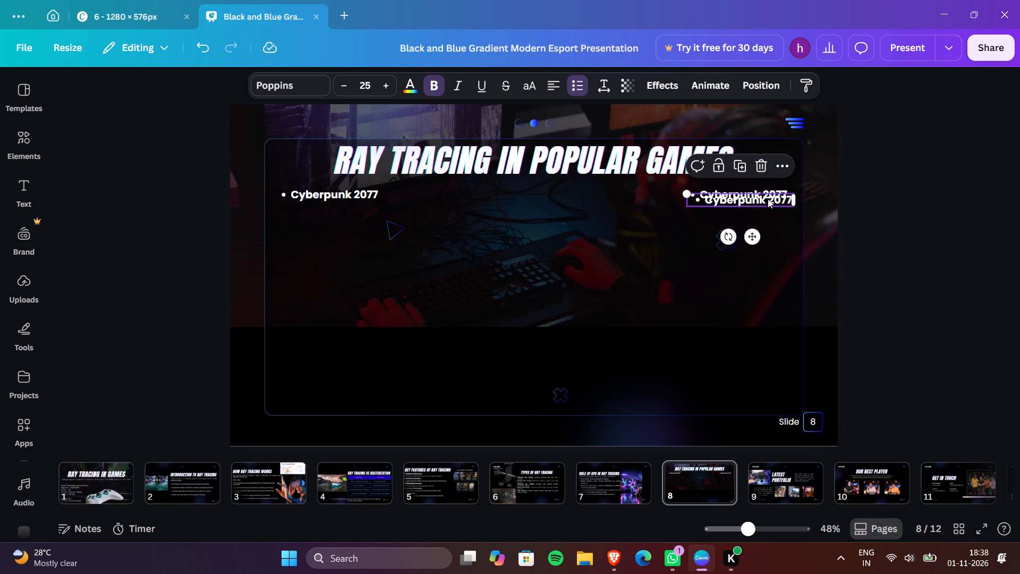
drag(769, 201, 668, 199)
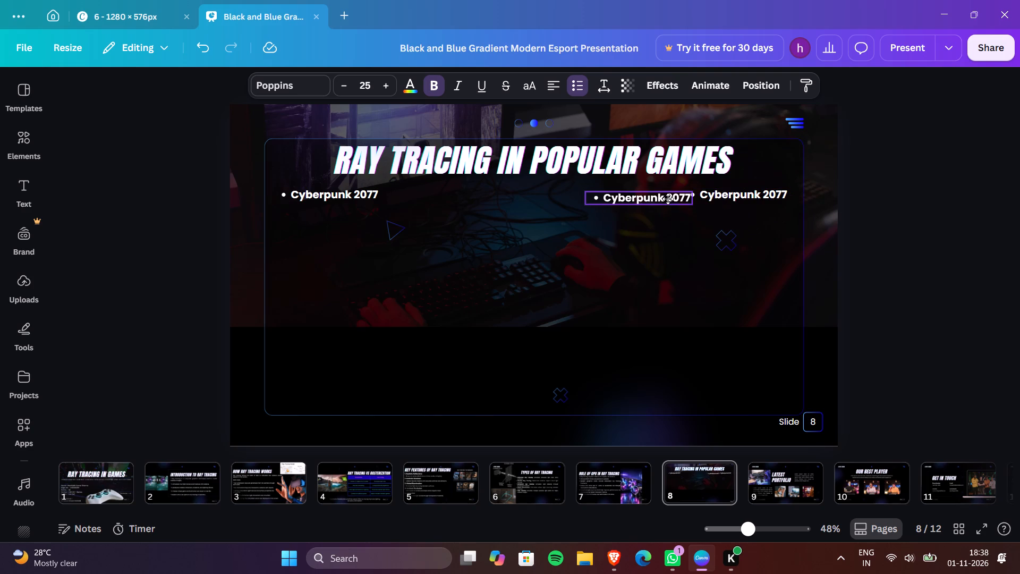
drag(668, 199, 667, 197)
key(shift+Left)
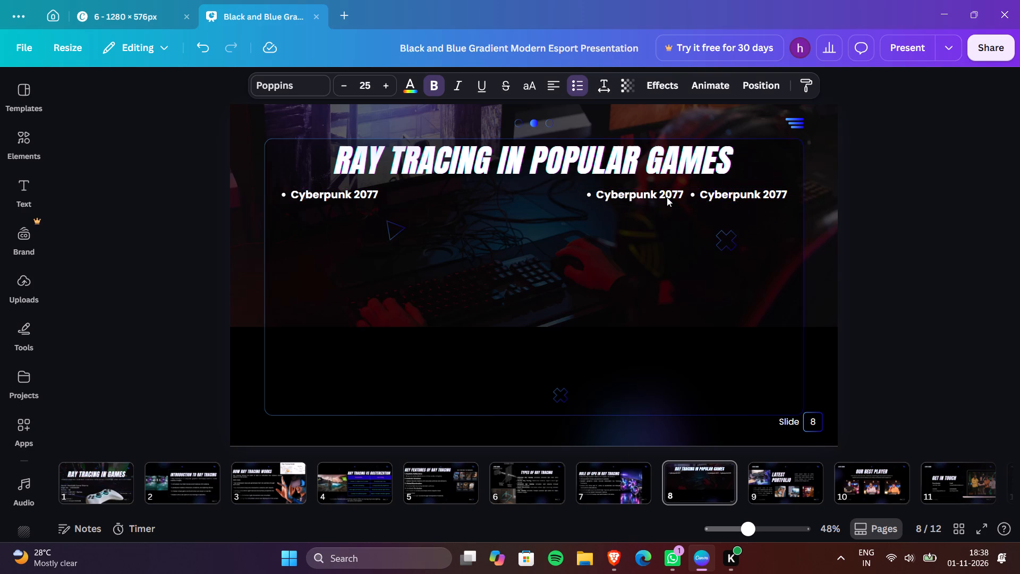
key(shift+Left)
Space the three "Cyberpunk 2077" bullets evenly across the row with Tidy up.
shift+click(735, 192)
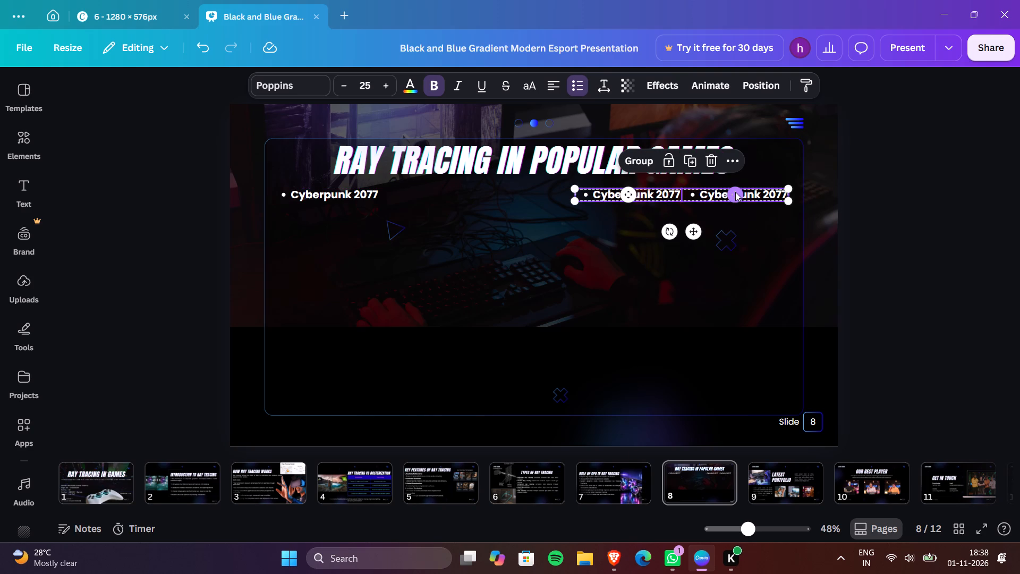
shift+click(353, 198)
click(575, 161)
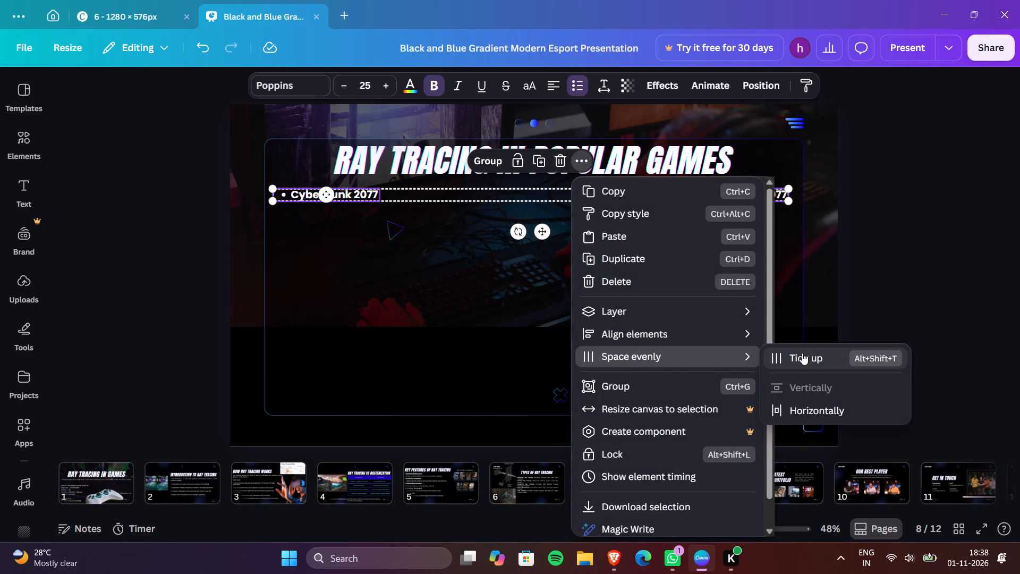
click(803, 353)
click(921, 267)
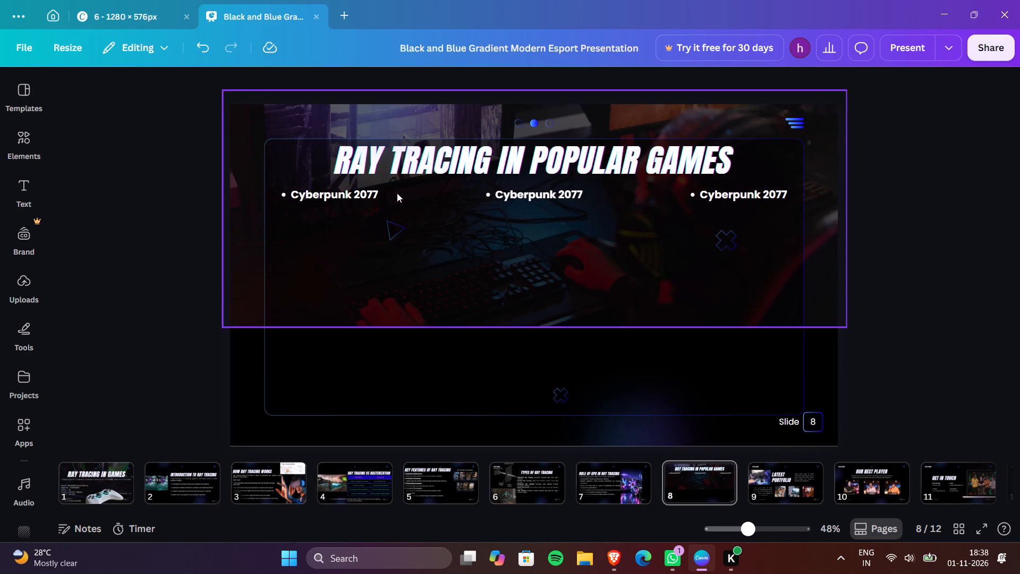
Duplicate the row of three "Cyberpunk 2077" bullets and place the copy as a second row lower on the slide, aligned with the first.
click(368, 195)
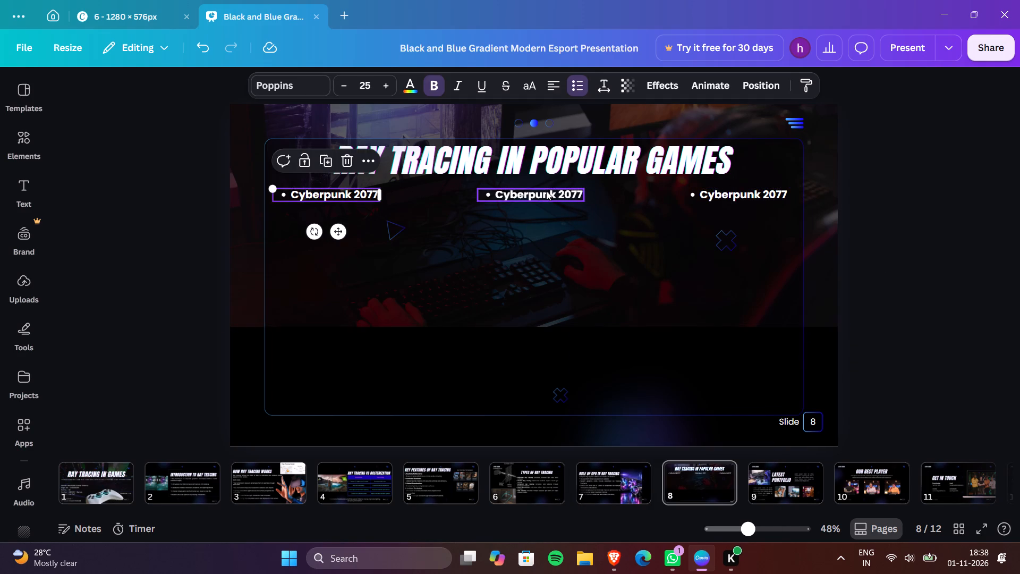
shift+click(546, 191)
shift+click(725, 200)
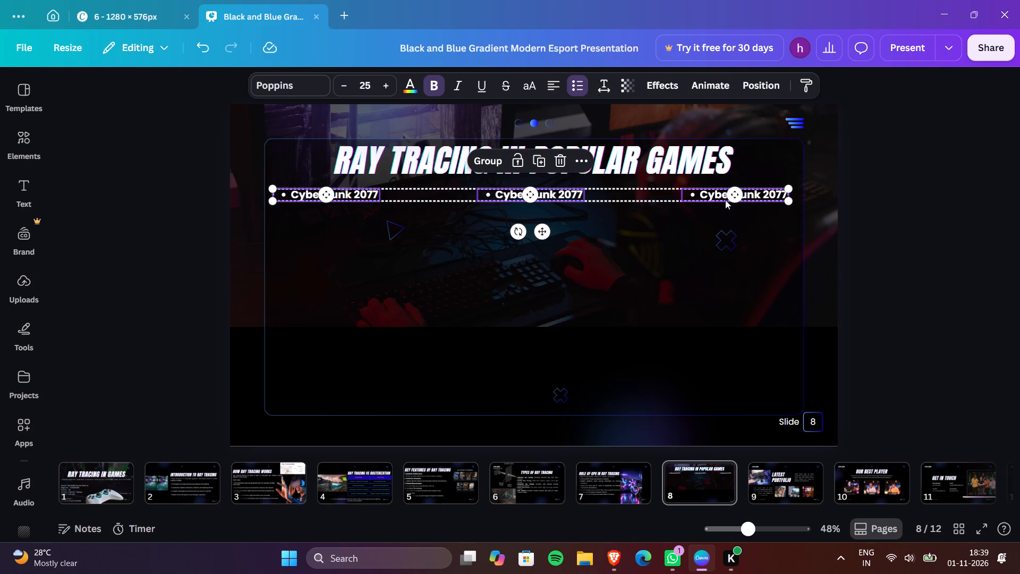
key(ctrl+d)
shift+drag(756, 200, 751, 200)
shift+drag(751, 200, 758, 301)
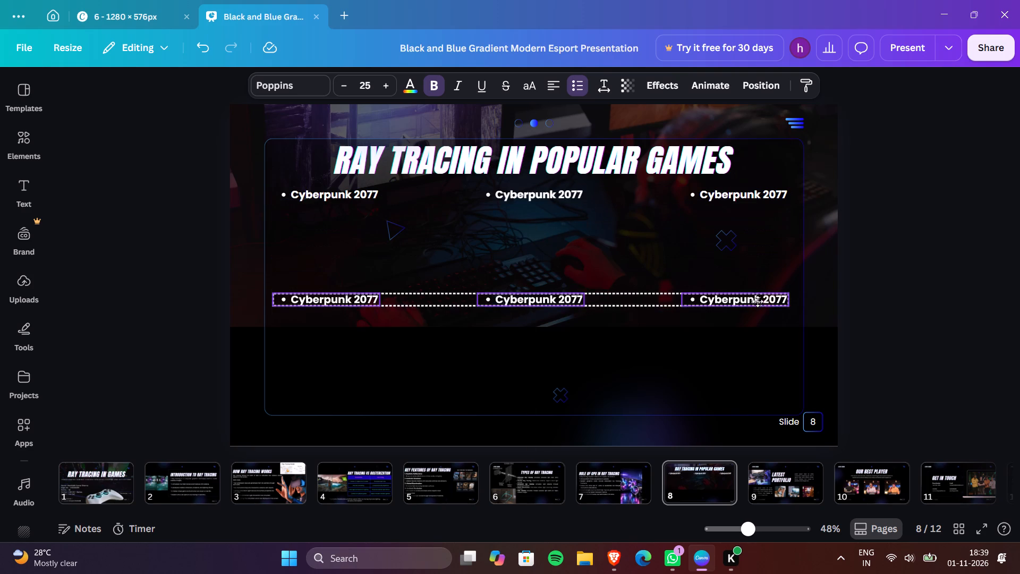
shift+drag(758, 301, 759, 311)
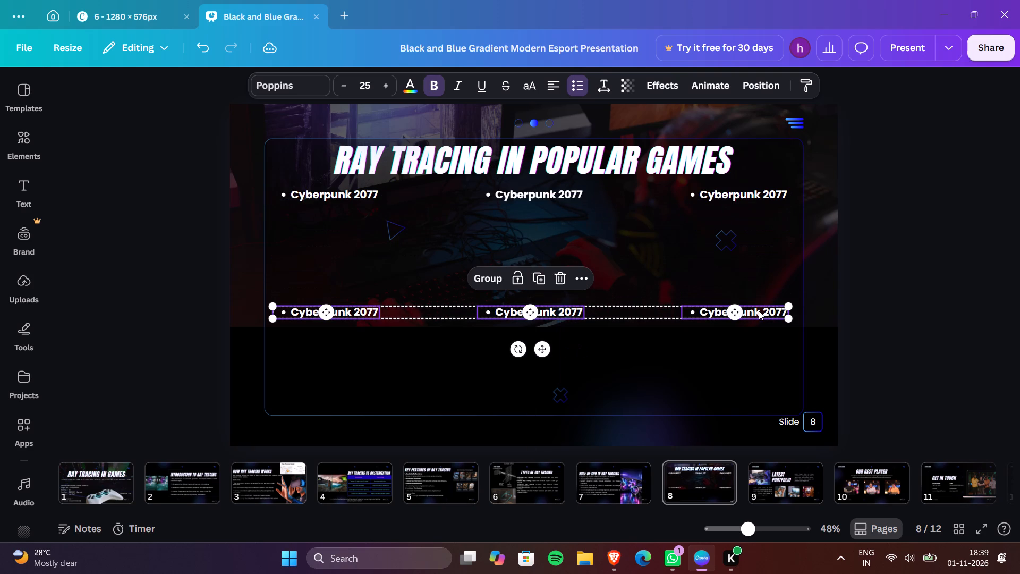
Copy the enlarged Cyberpunk 2077 image from ChatGPT in Brave again and paste it onto slide 8 in Canva.
key(alt+Tab)
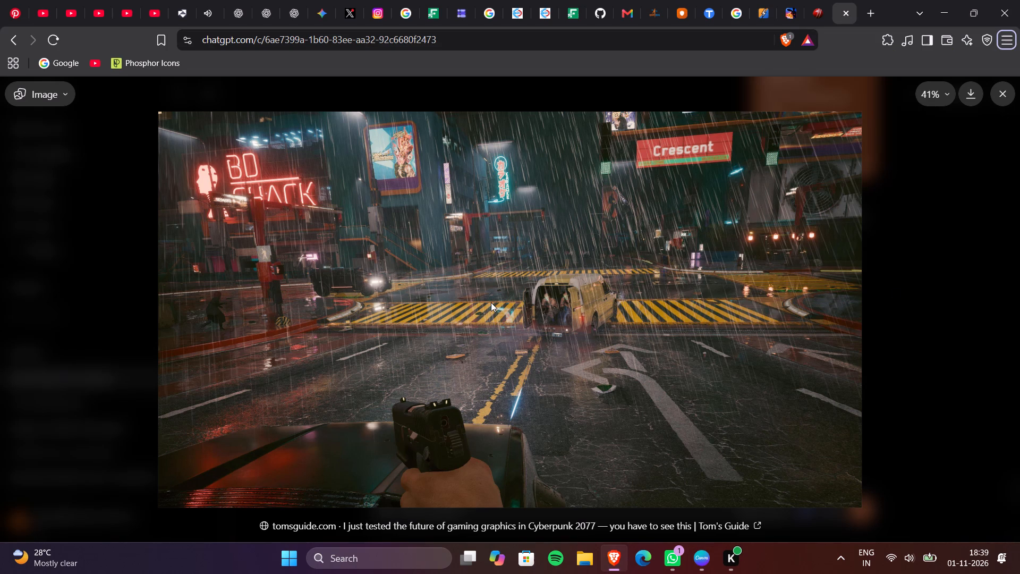
right_click(491, 302)
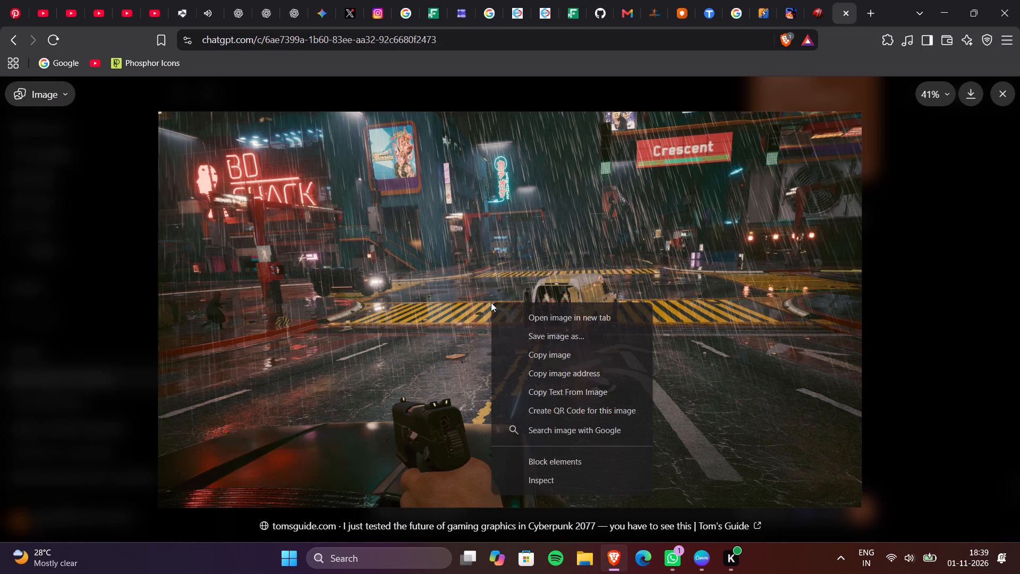
click(551, 355)
key(alt+Tab)
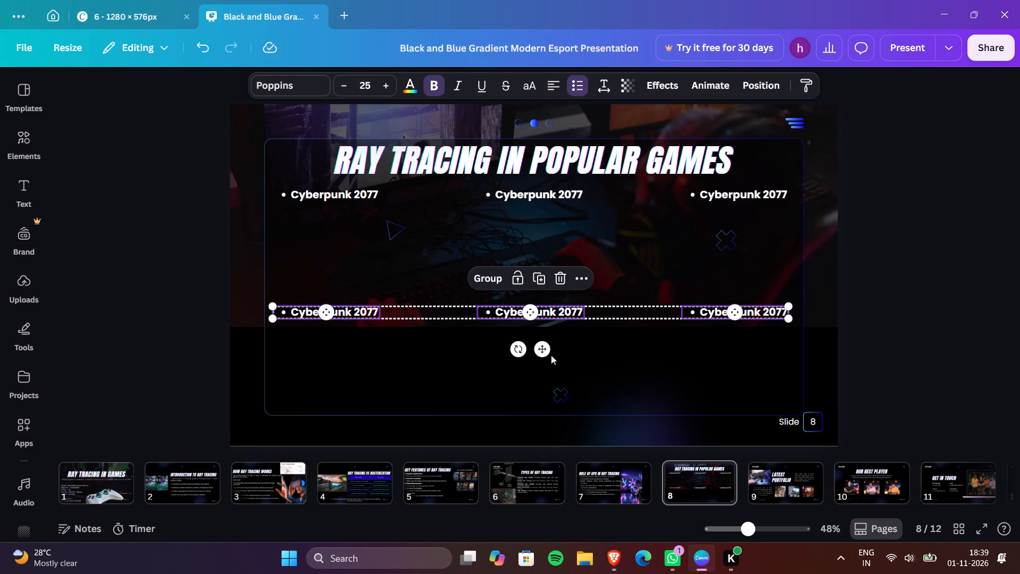
key(ctrl+v)
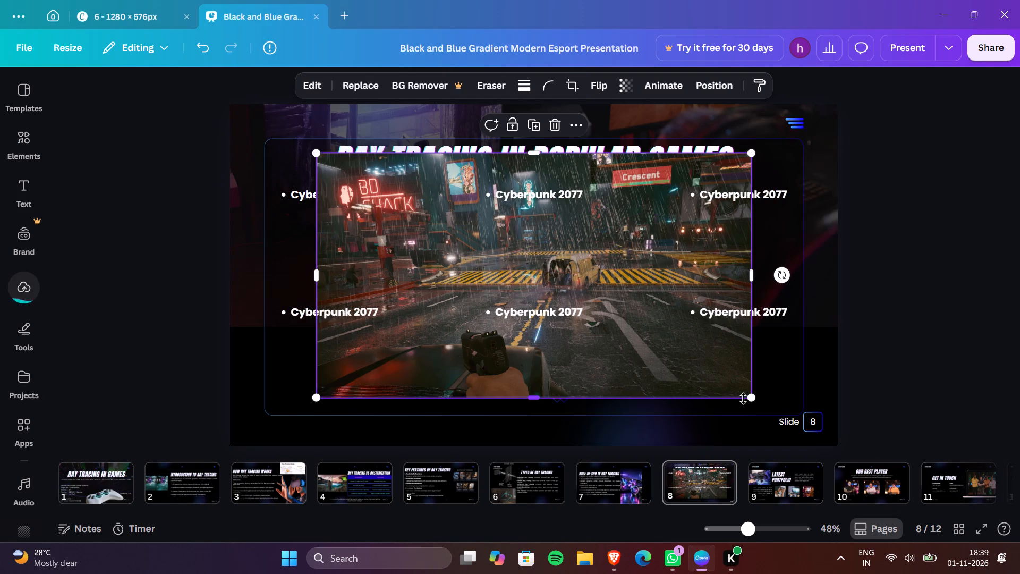
Shrink the pasted Cyberpunk 2077 image and place it under the first bullet of the upper row.
drag(750, 398, 459, 269)
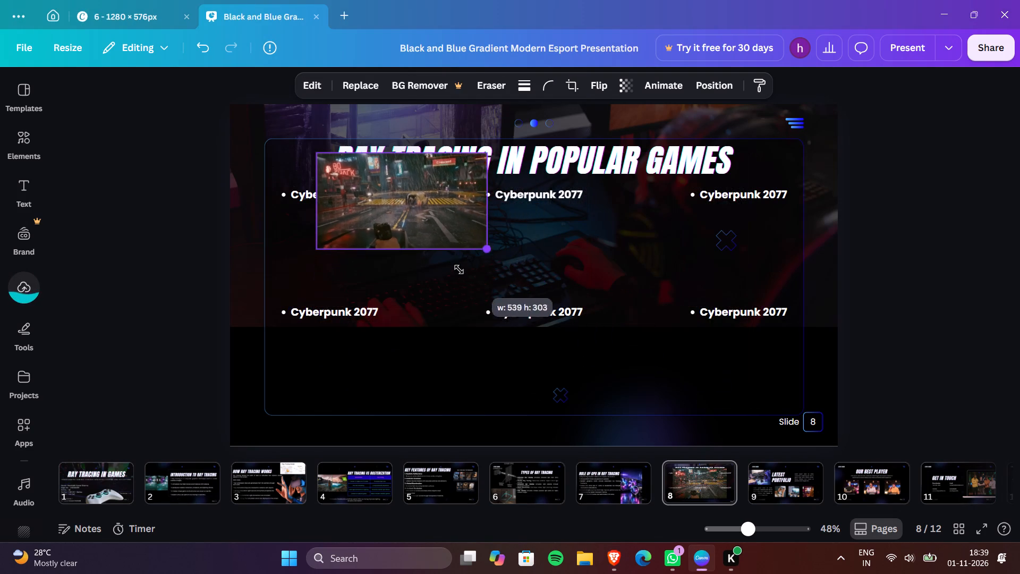
drag(459, 269, 453, 267)
drag(434, 195, 402, 259)
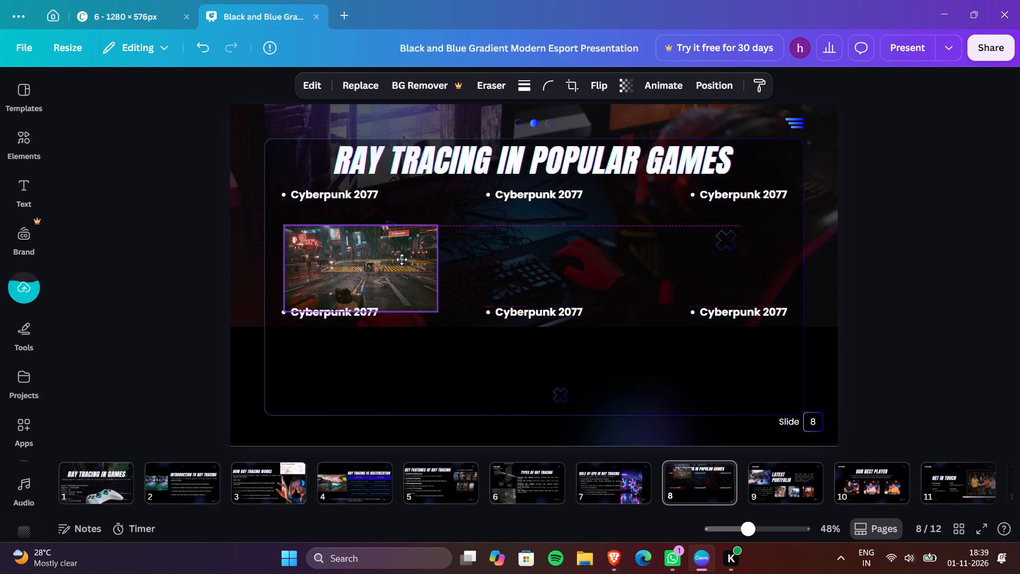
drag(402, 259, 402, 251)
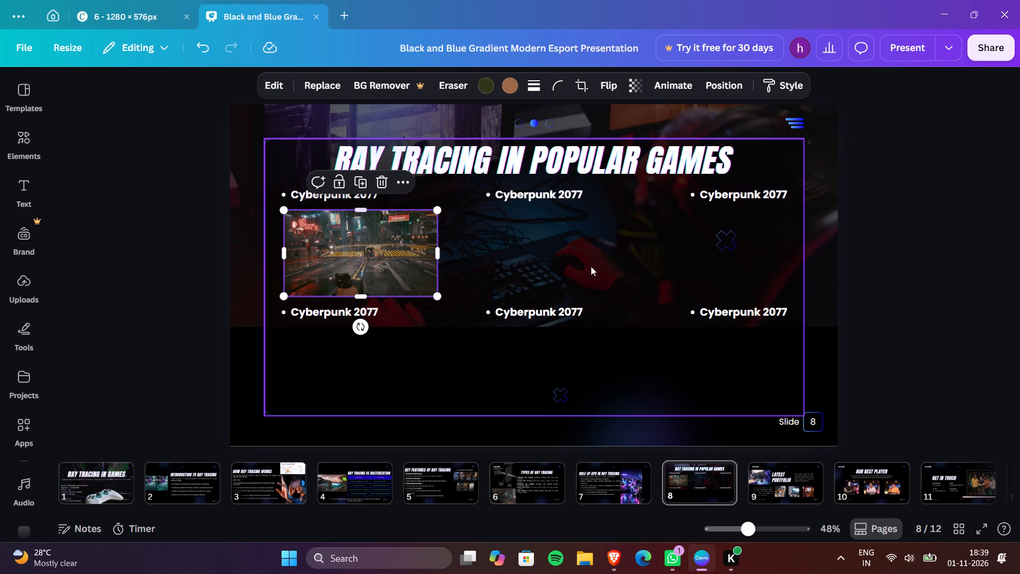
click(210, 207)
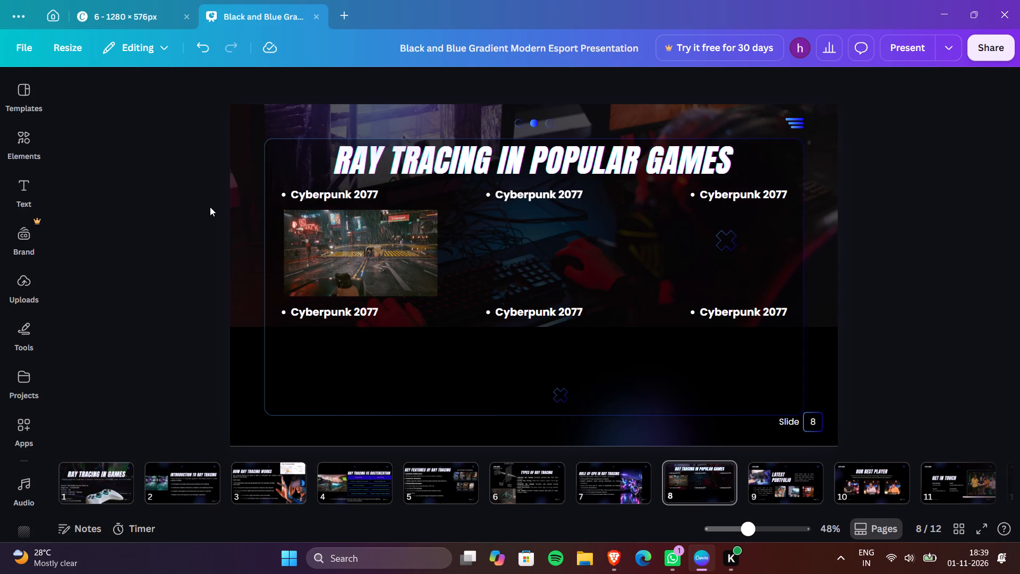
Nudge the Cyberpunk 2077 image slightly left so its left edge lines up with the first bullet's text box.
click(309, 200)
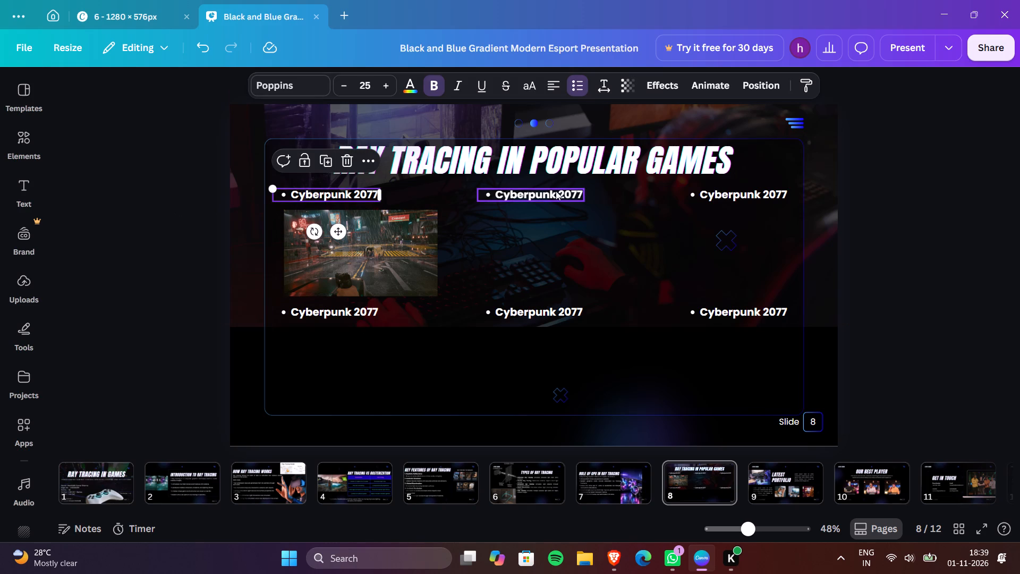
click(309, 238)
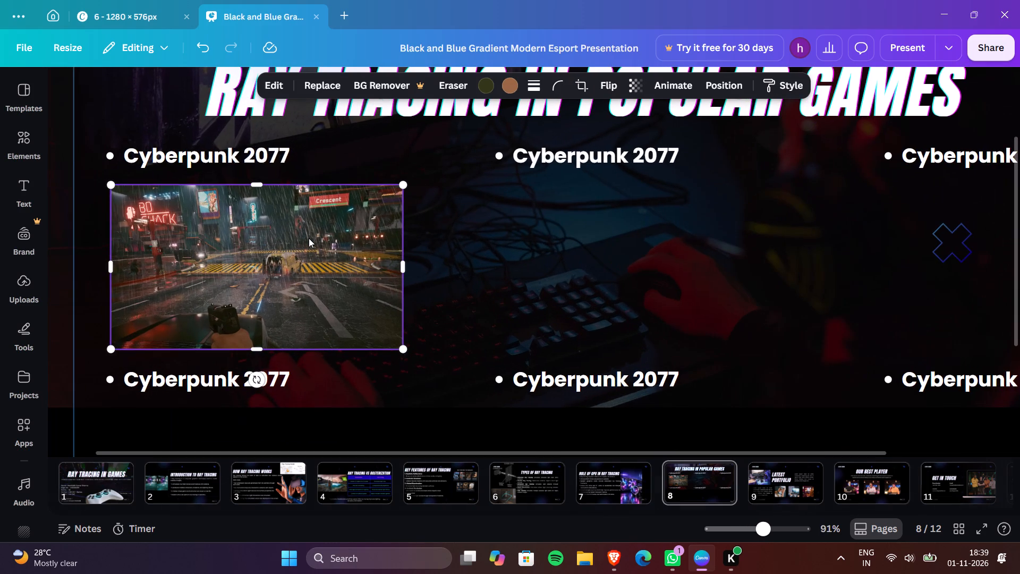
key(Left)
key(Left)
key(Left)
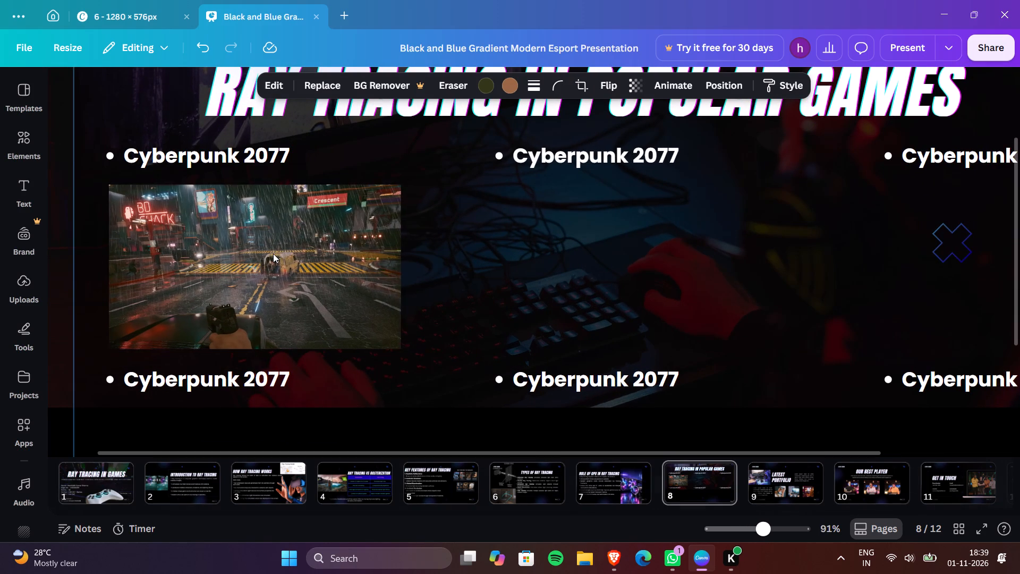
key(Left)
key(Left)
key(Left)
key(Left)
key(Left)
key(Left)
key(Left)
key(Left)
key(Left)
key(Left)
key(Left)
key(Left)
key(Left)
key(Left)
key(Left)
key(Left)
key(Left)
key(Left)
key(Left)
key(Left)
key(Left)
key(Left)
key(Left)
key(Left)
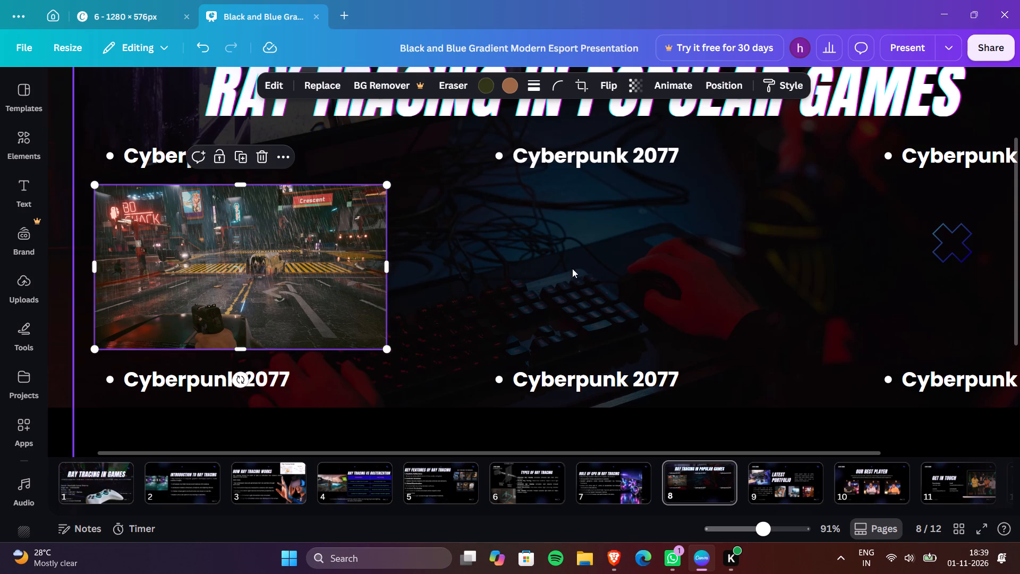
Check the second game in the ChatGPT list in Brave and relabel the upper row's middle bullet in Canva as "GTA V Enhanced".
key(alt+Tab)
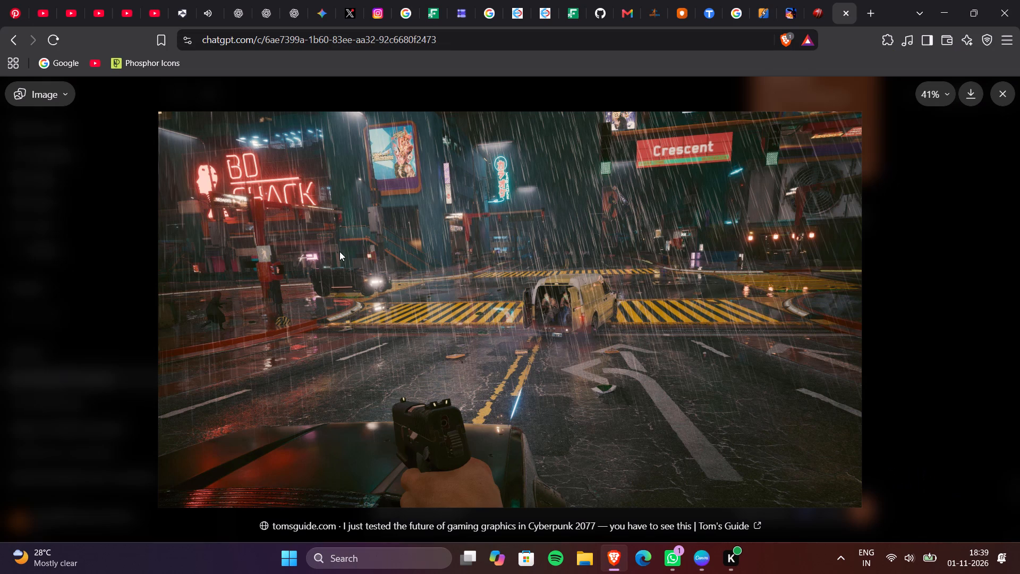
click(997, 99)
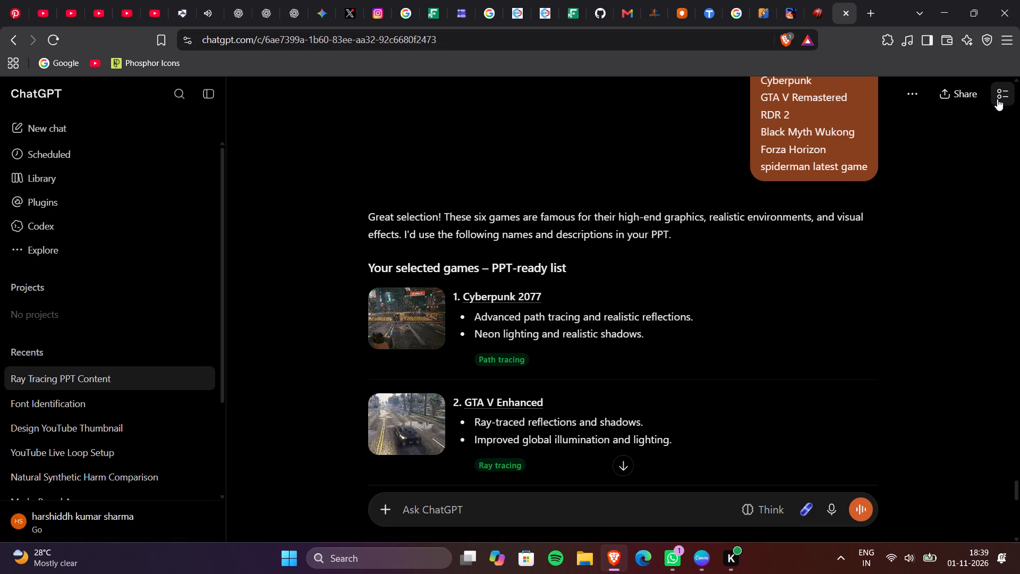
key(alt+Tab)
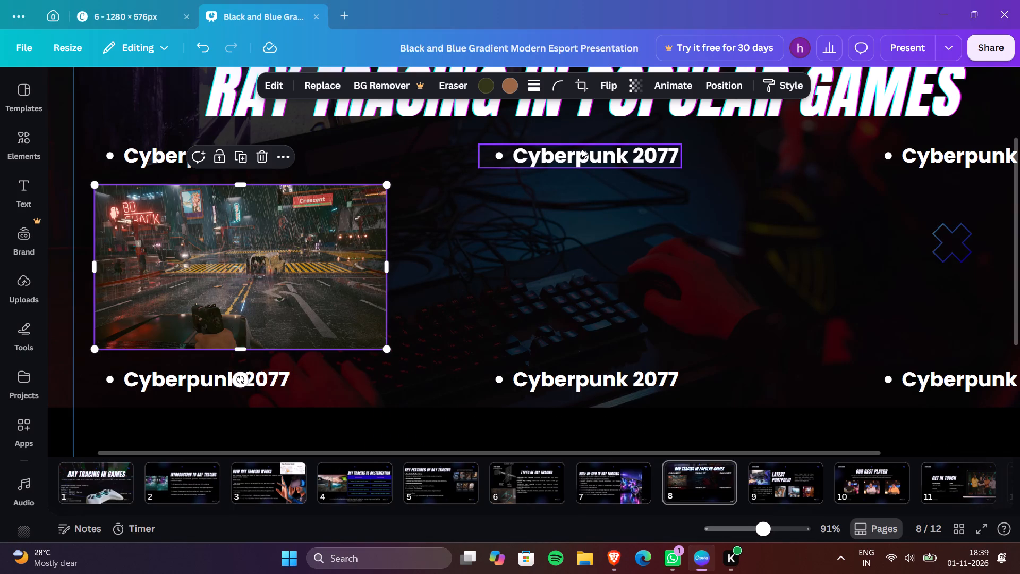
double_click(582, 149)
text(GTA V Enhanced)
Copy the enlarged GTA V Enhanced image from ChatGPT in Brave and paste it onto slide 8 in Canva.
key(alt+Tab)
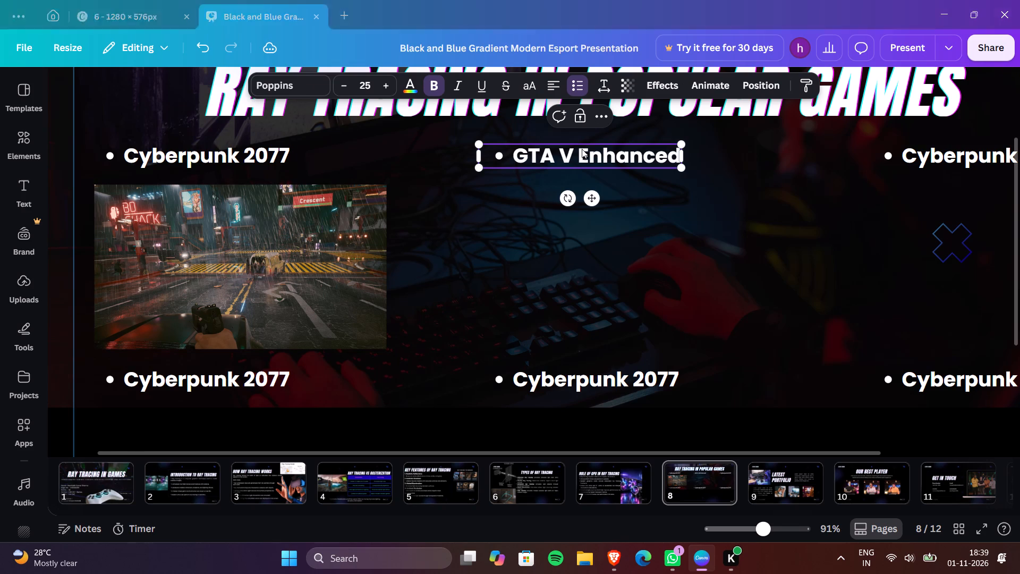
click(436, 420)
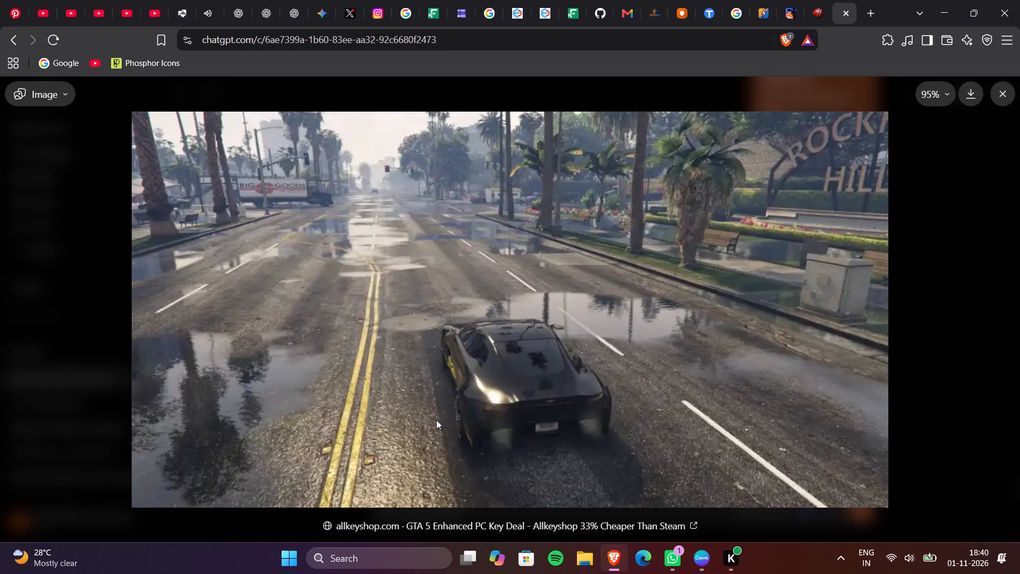
right_click(536, 311)
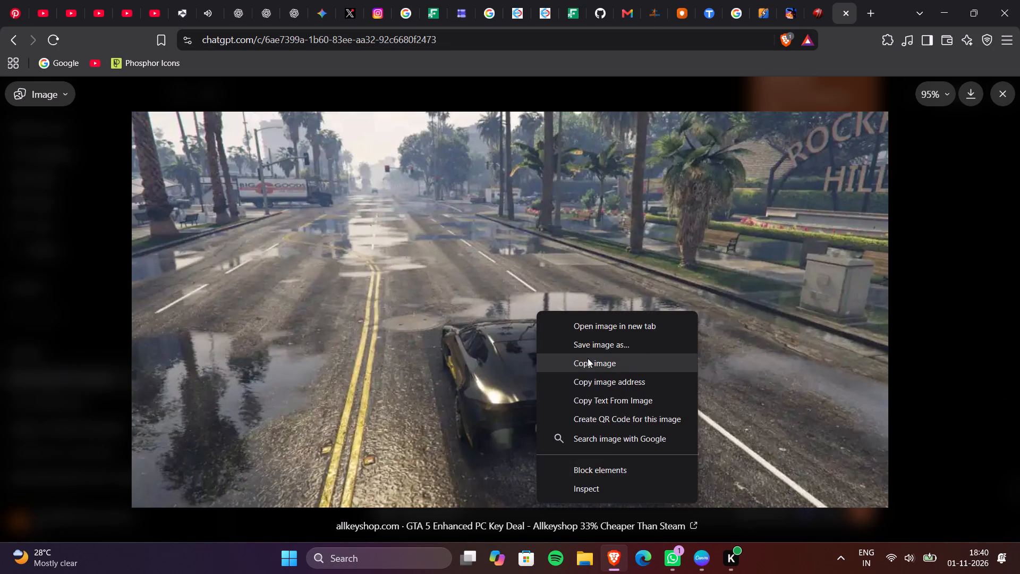
click(588, 359)
key(alt+Tab)
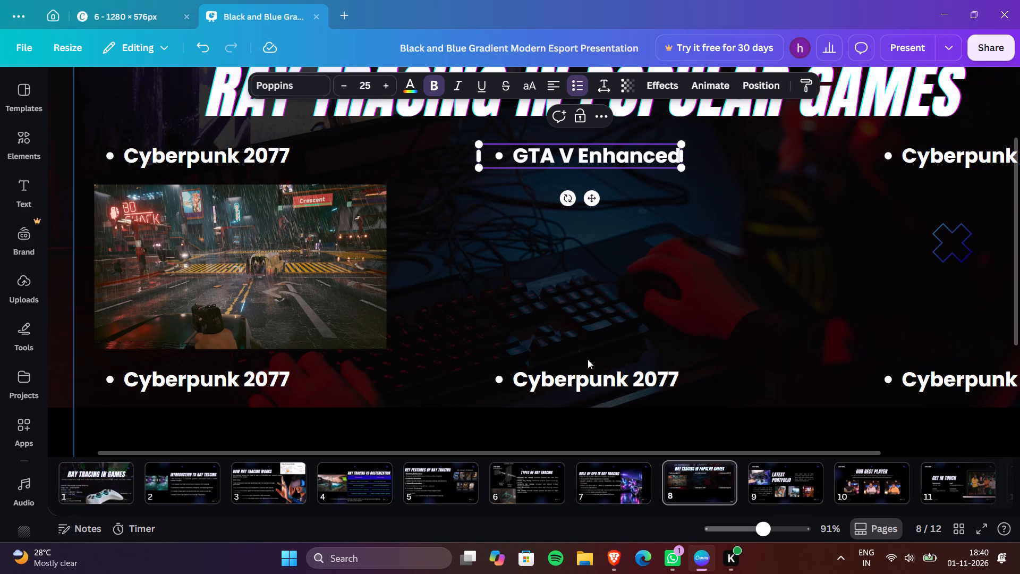
key(ctrl+v)
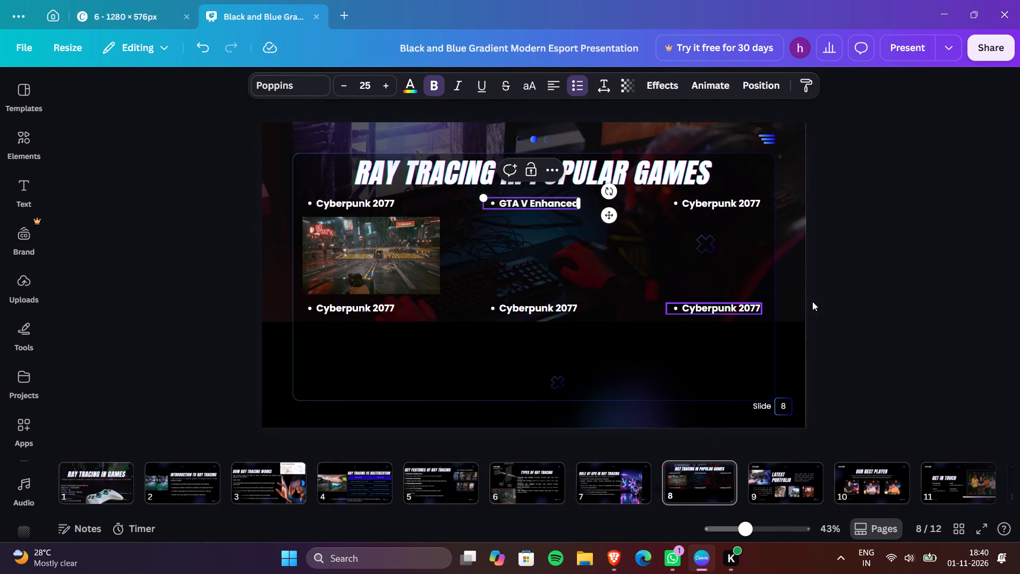
click(866, 292)
key(ctrl+v)
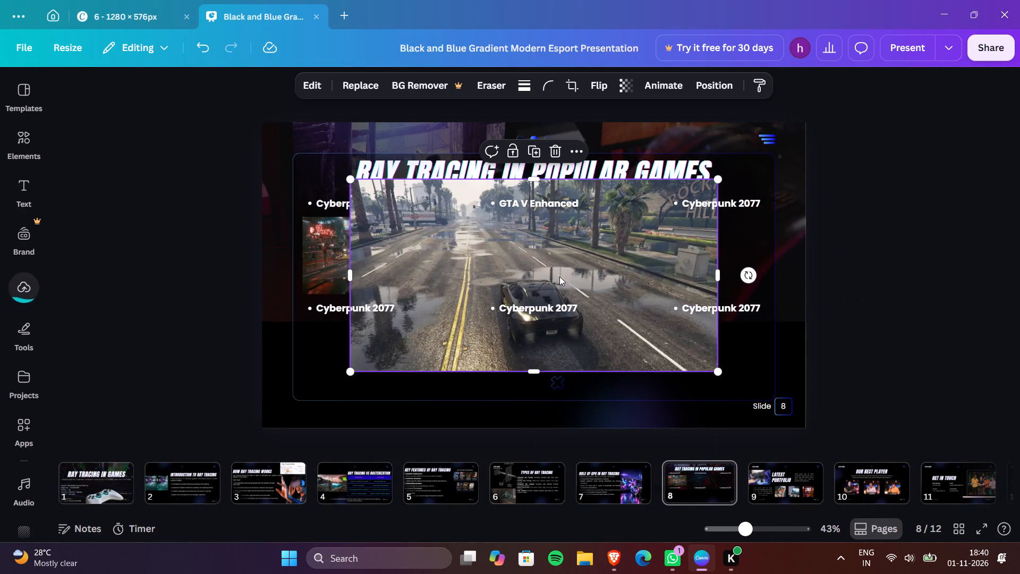
Place the GTA V image over the Cyberpunk 2077 image, matching its top-left corner, and shrink it to the same width.
drag(718, 372, 618, 279)
scroll(474, 215, right, 1)
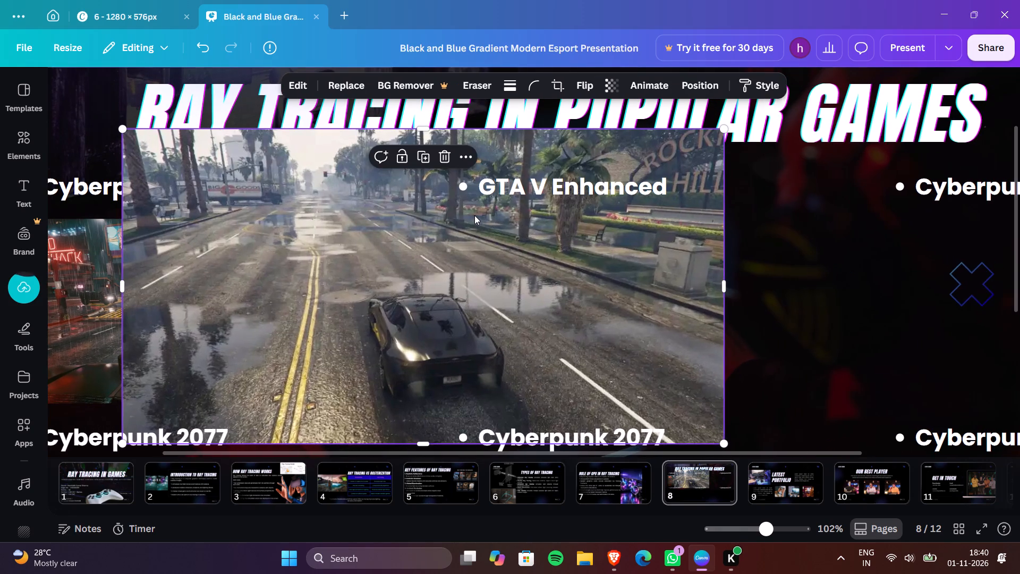
scroll(474, 215, right, 3)
scroll(474, 215, down, 1)
drag(472, 171, 426, 216)
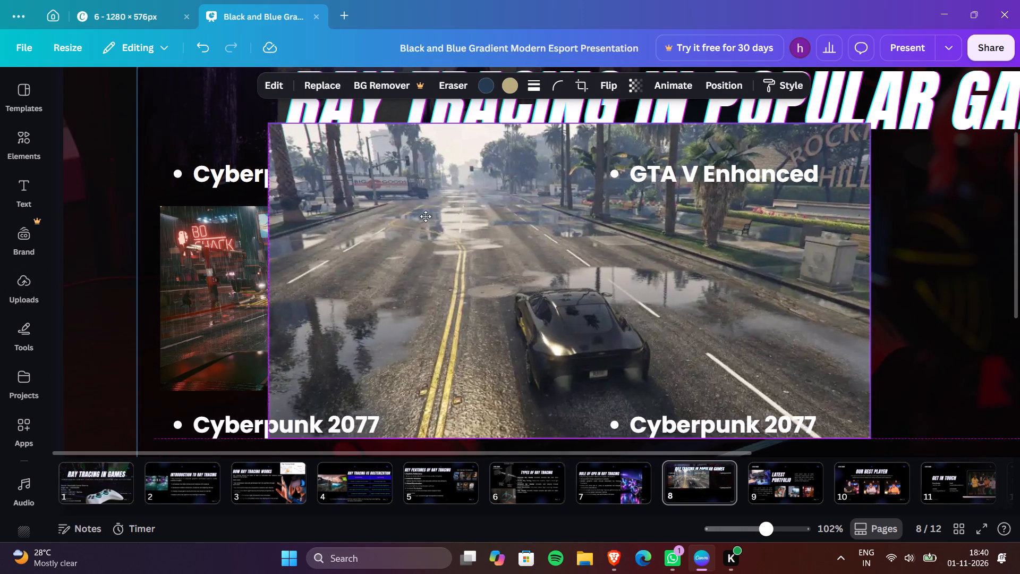
drag(426, 216, 378, 262)
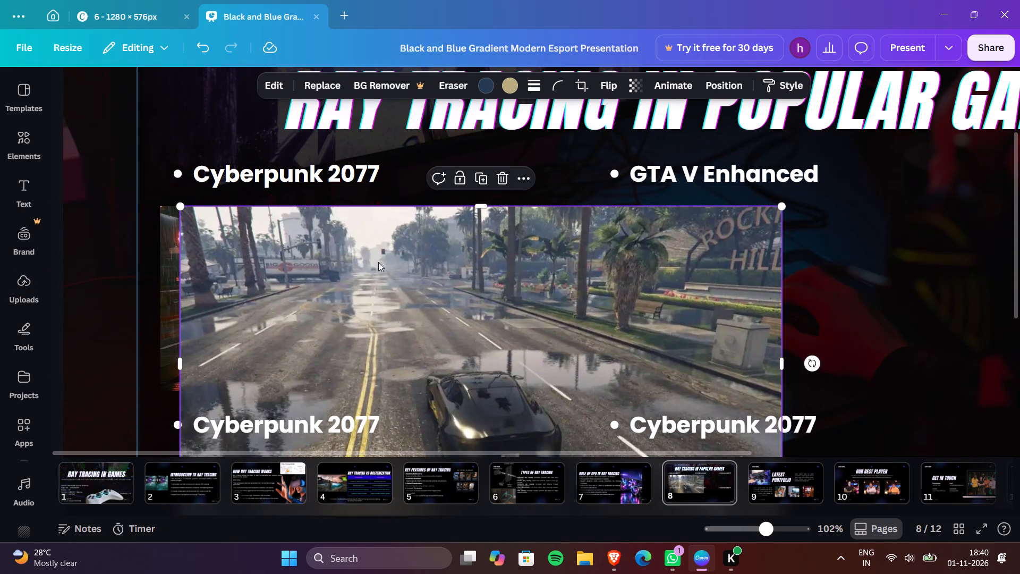
key(shift+Left)
key(shift+Left)
key(shift+Left)
key(Right)
key(Right)
key(Left)
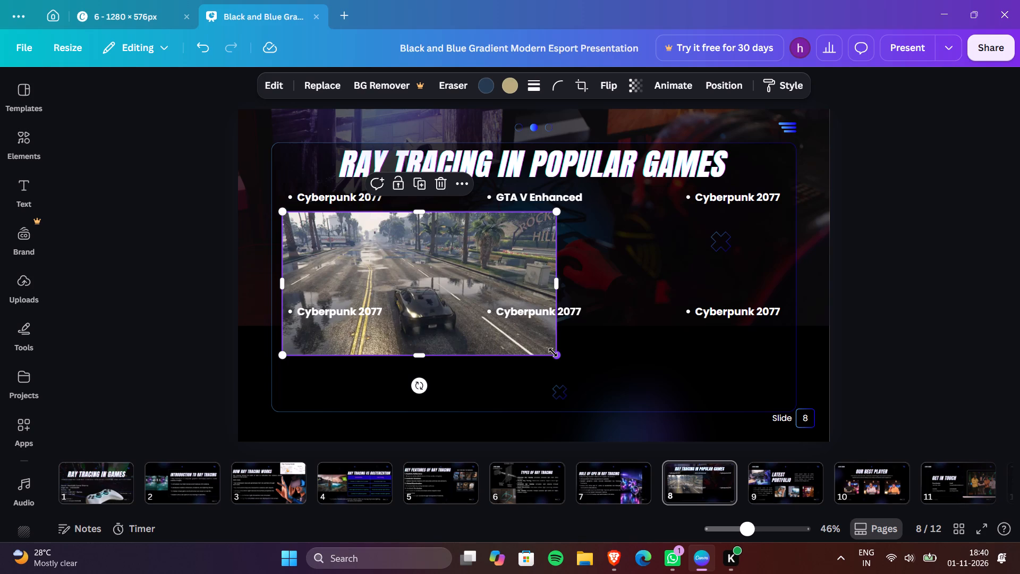
drag(553, 352, 414, 314)
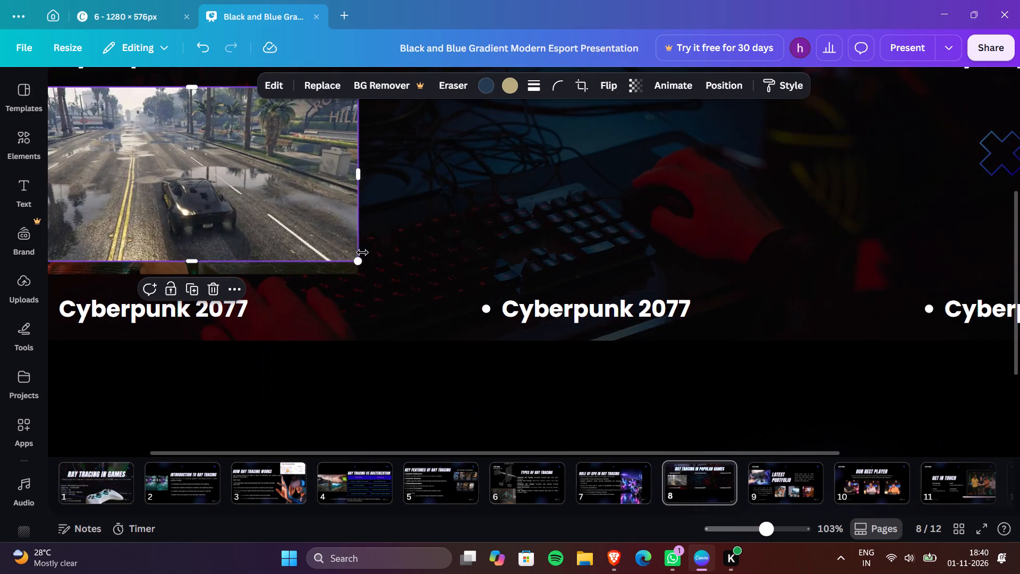
click(362, 264)
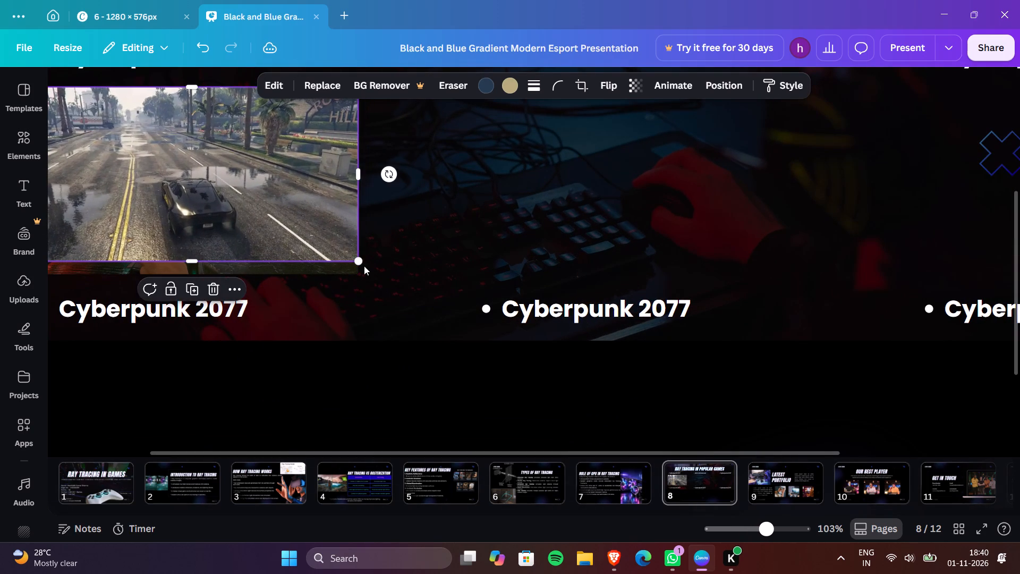
Shift the GTA V image horizontally across the row until it sits under the "GTA V Enhanced" bullet.
key(shift+Right)
key(shift+Right)
key(shift+Right)
key(shift+Right)
key(shift+Right)
key(shift+Right)
key(shift+Right)
key(shift+Right)
key(shift+Right)
key(shift+Right)
key(shift+Right)
key(shift+Right)
key(shift+Right)
key(shift+Right)
key(shift+Right)
key(shift+Right)
key(shift+Right)
key(shift+Right)
key(shift+Right)
key(shift+Right)
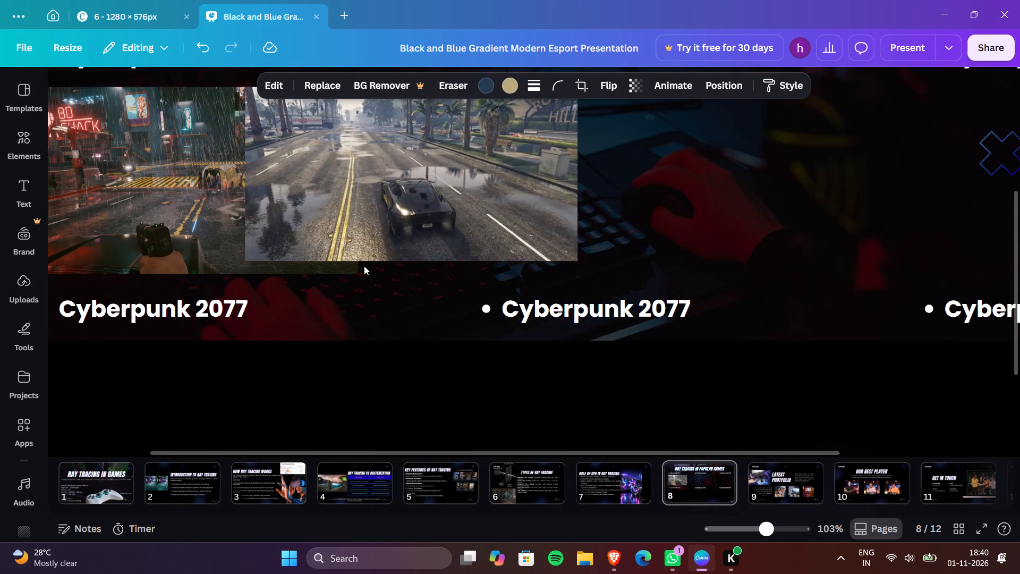
scroll(364, 266, up, 2)
key(shift+Right)
key(shift+Right)
key(shift+Right)
key(shift+Right)
key(shift+Right)
key(shift+Right)
key(shift+Right)
key(shift+Right)
key(shift+Right)
key(shift+Right)
key(shift+Right)
key(shift+Right)
key(shift+Right)
key(shift+Right)
key(shift+Right)
key(shift+Right)
key(shift+Right)
key(shift+Right)
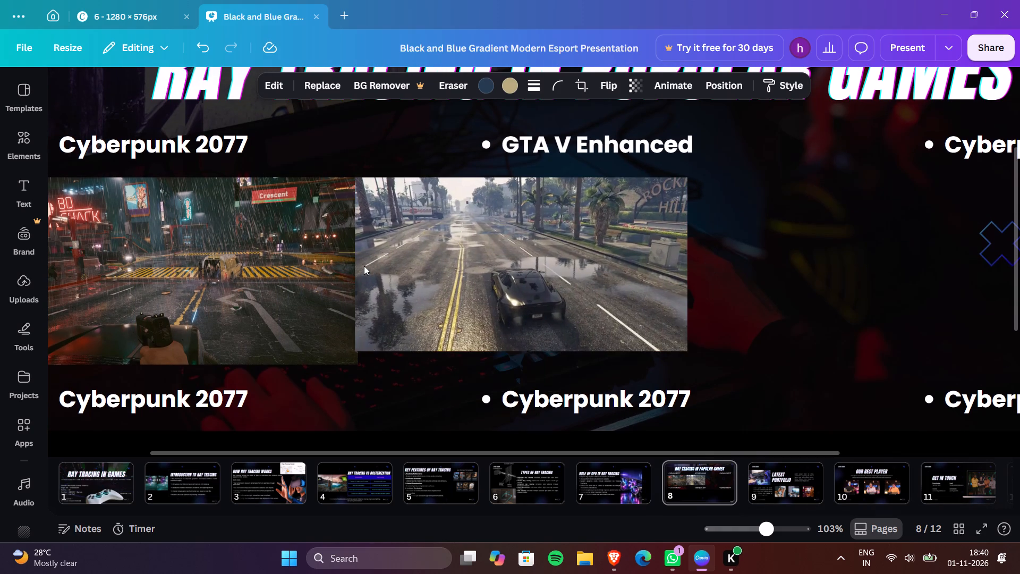
key(shift+Right)
key(shift+Right)
key(shift+Left)
key(Left)
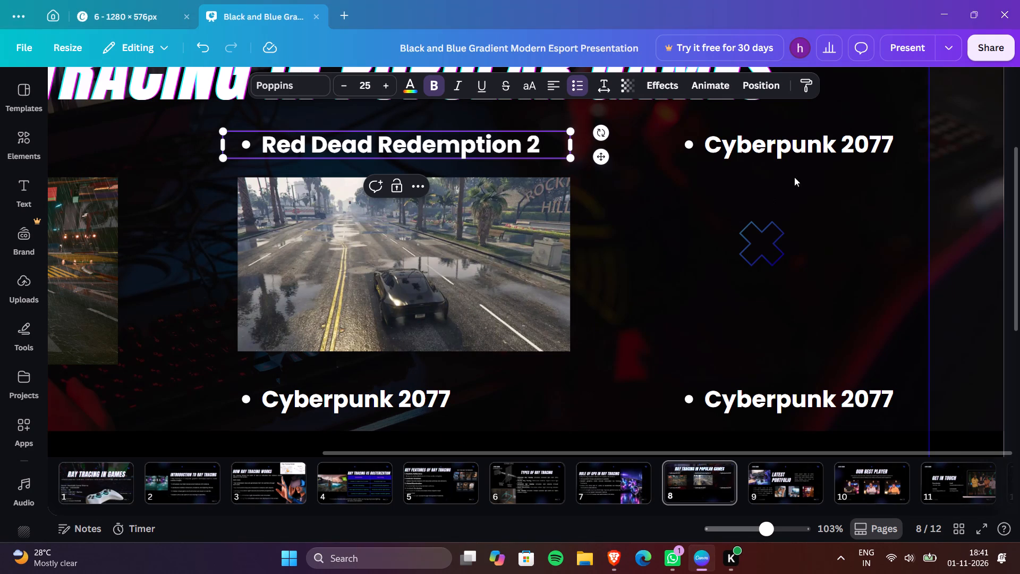
Shift the upper row's third label, "Cyberpunk 2077", a little closer to the "Red Dead Redemption 2" label.
click(763, 157)
key(ctrl+shift+Left)
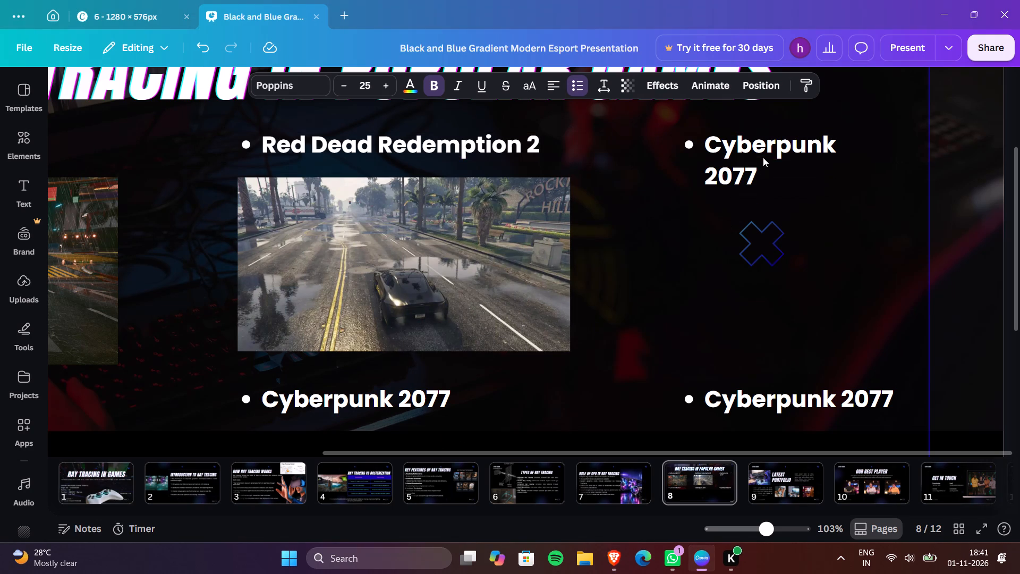
key(ctrl+z)
shift+drag(806, 138, 773, 139)
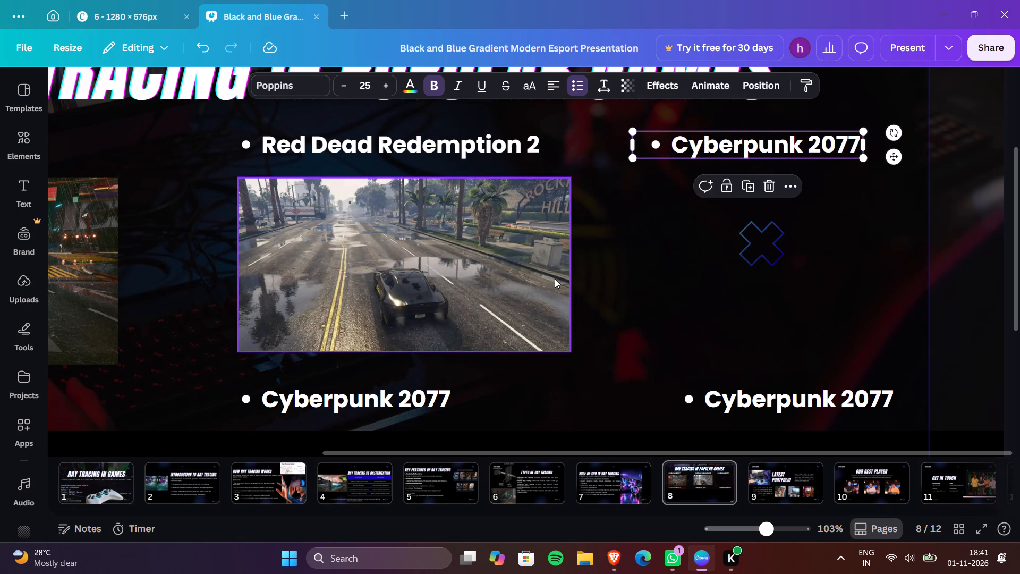
Copy the enlarged Red Dead Redemption 2 image from the ChatGPT list in Brave and paste it onto slide 8 in Canva.
key(alt+Tab)
click(421, 352)
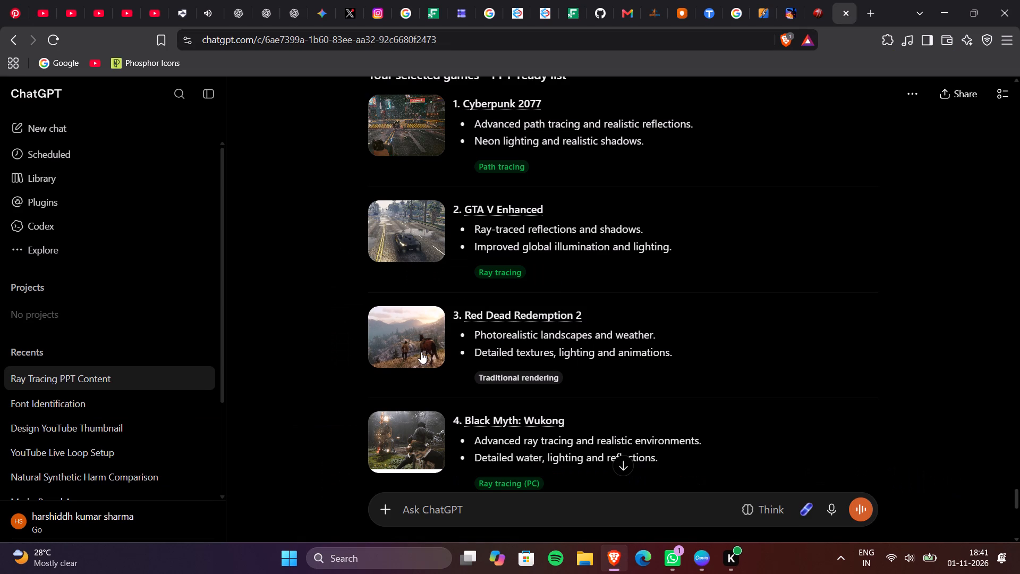
click(421, 352)
right_click(421, 352)
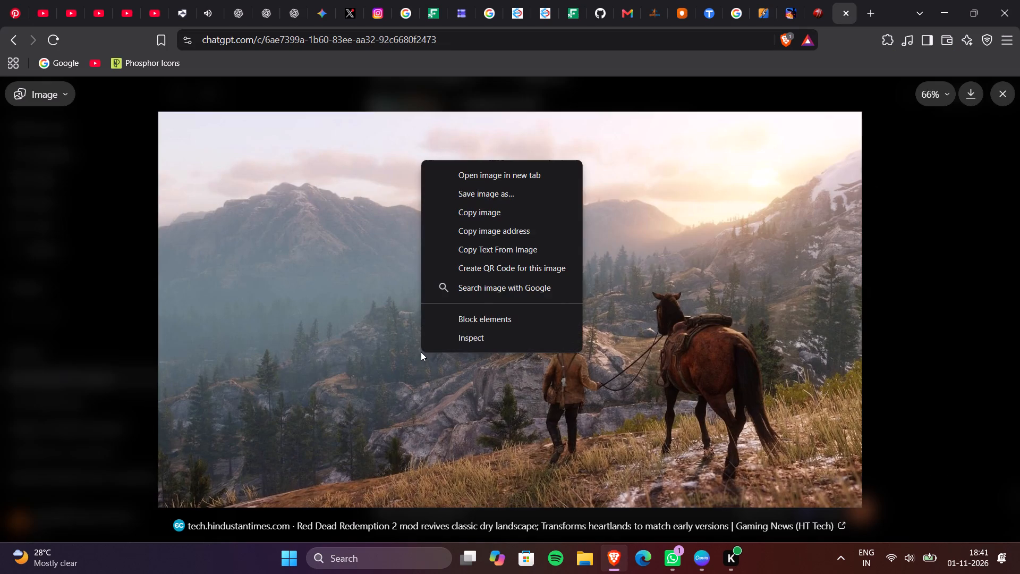
click(486, 204)
key(alt+Tab)
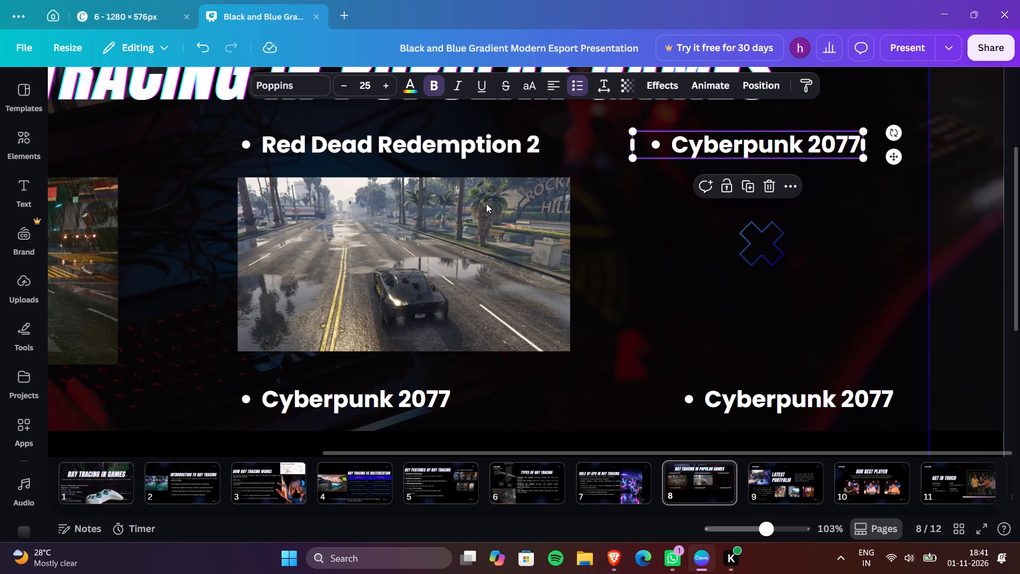
key(ctrl+v)
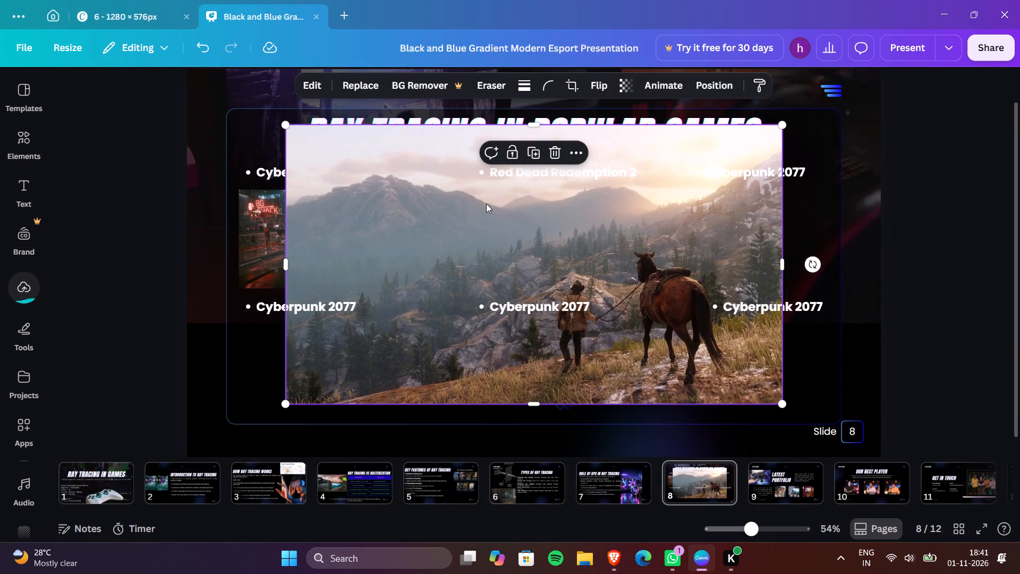
Move the pasted Red Dead Redemption 2 image over the Cyberpunk 2077 image so their top-left corners match.
click(586, 166)
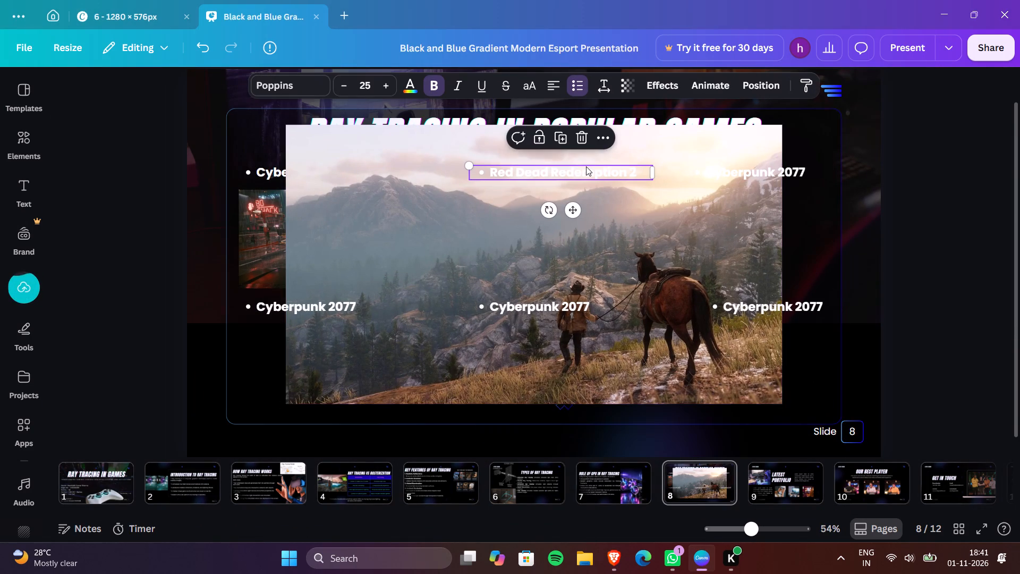
click(450, 220)
drag(450, 220, 410, 269)
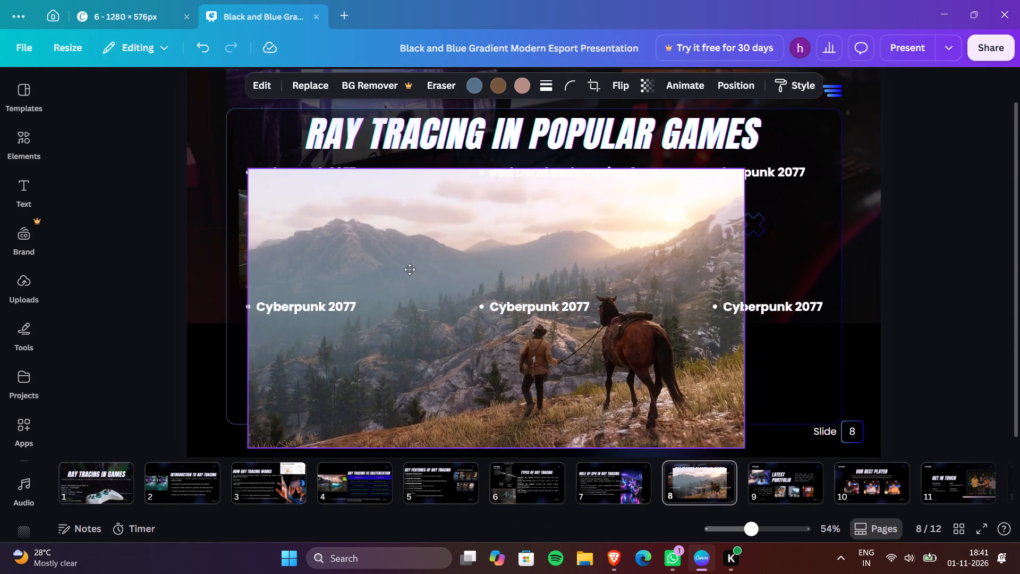
drag(410, 269, 411, 285)
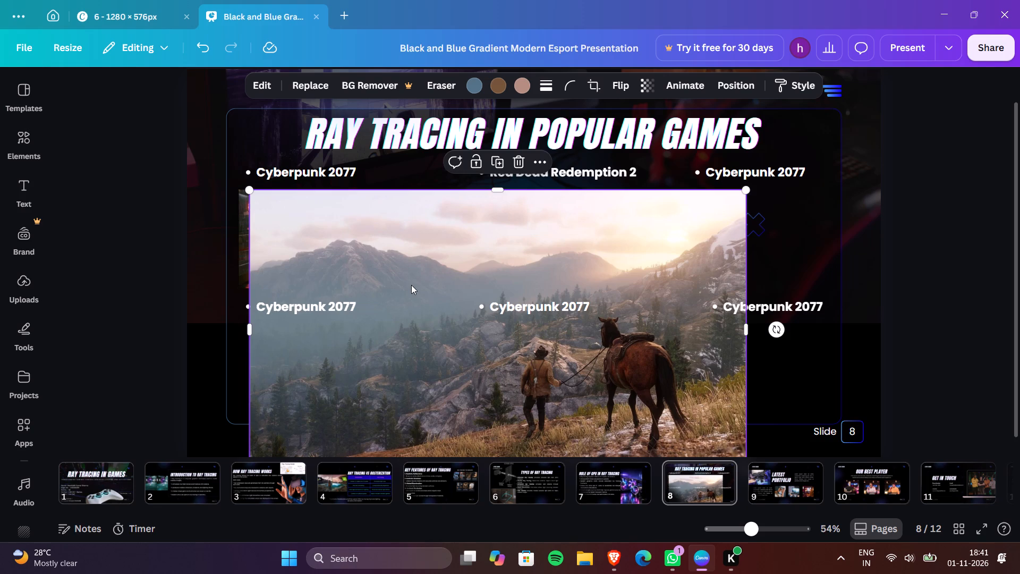
key(Left)
key(shift+Left)
key(shift+Left)
key(Left)
key(Left)
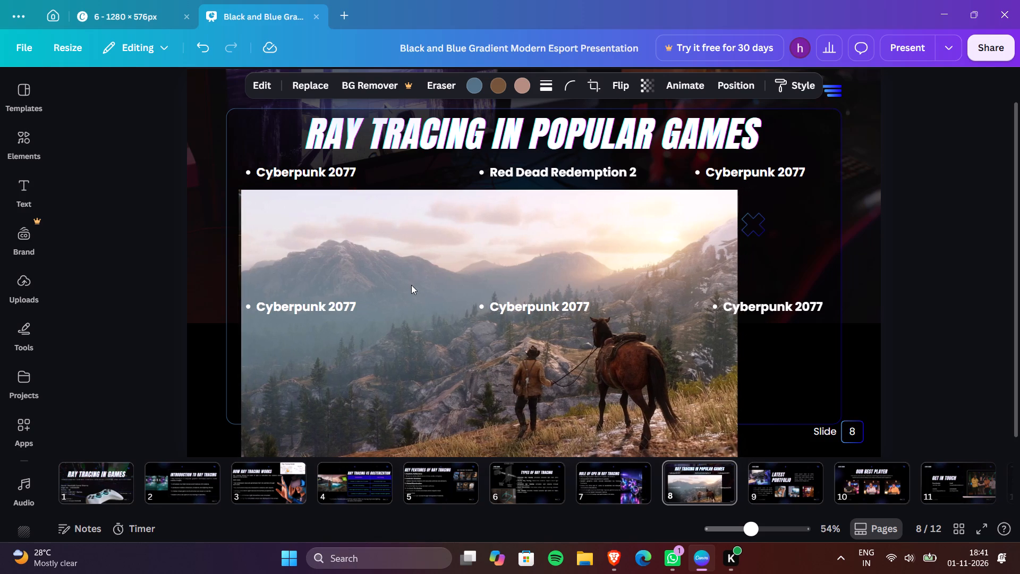
key(Left)
key(Left)
key(Left)
key(Left)
key(Left)
key(Left)
key(Left)
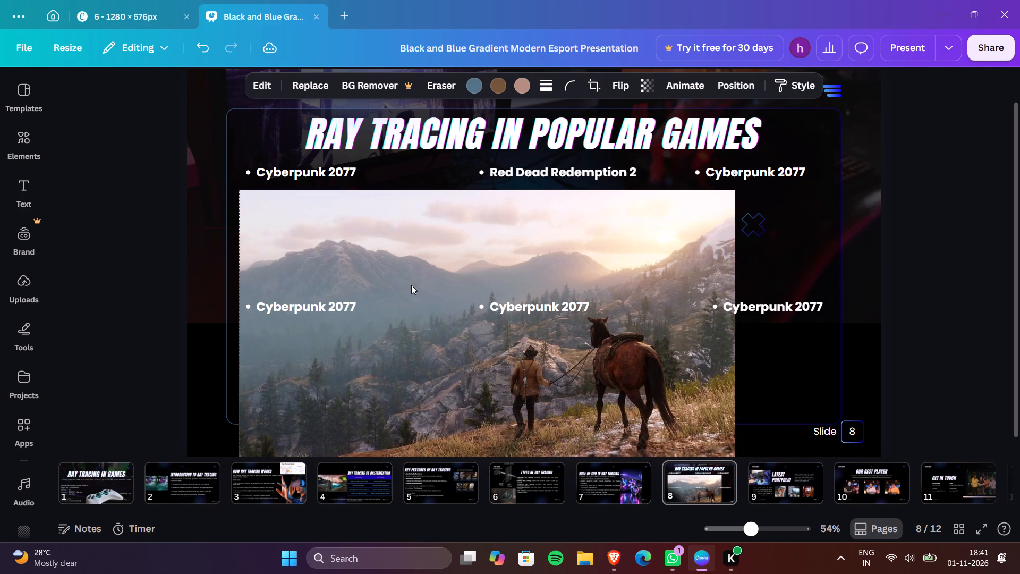
Shrink the Red Dead Redemption 2 image proportionally to the Cyberpunk 2077 image's width, 485 px.
scroll(411, 285, down, 5)
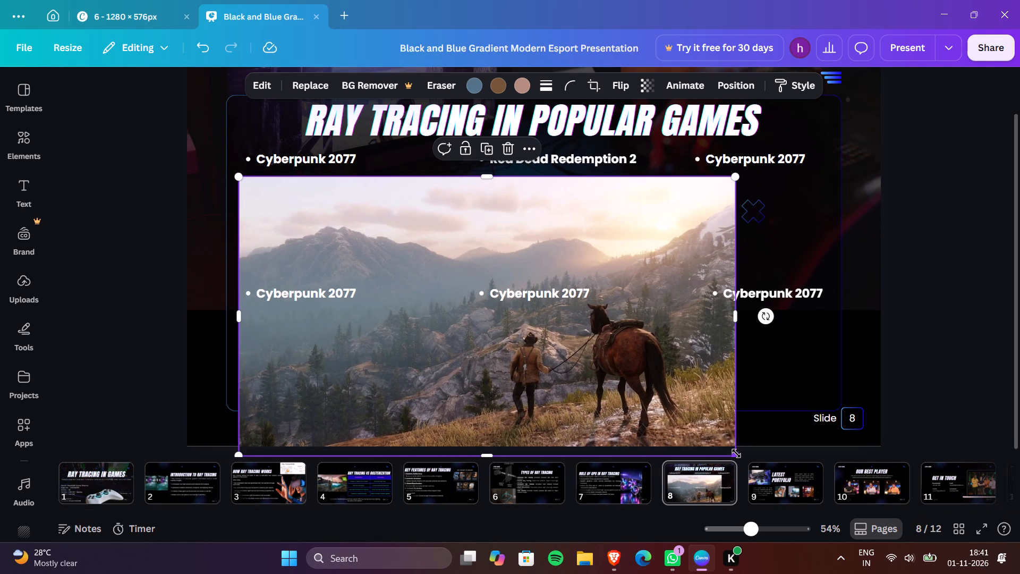
drag(736, 453, 394, 299)
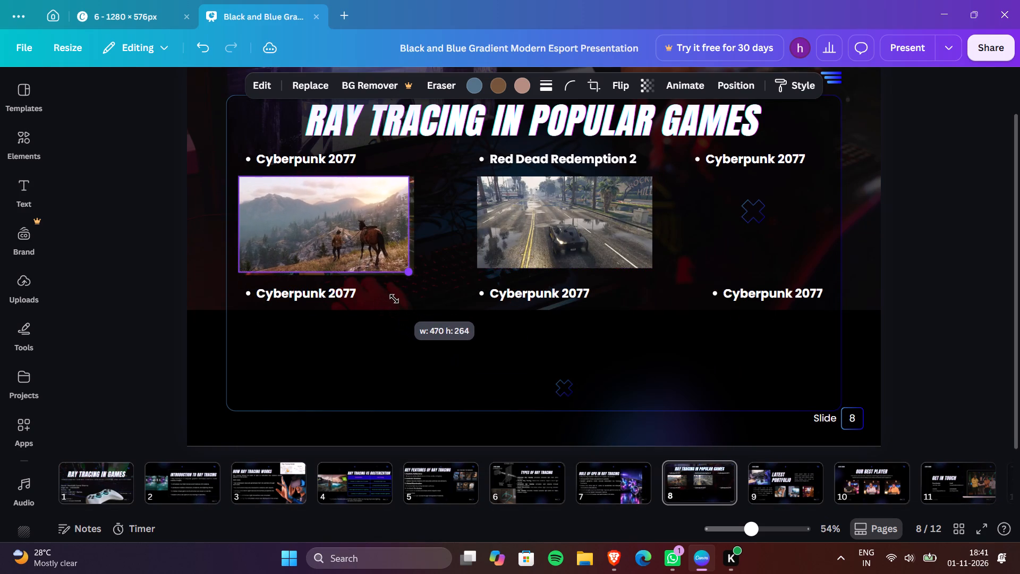
drag(394, 299, 397, 302)
Move the Red Dead Redemption 2 image across the row, partly over the GTA V image.
shift+drag(369, 236, 582, 248)
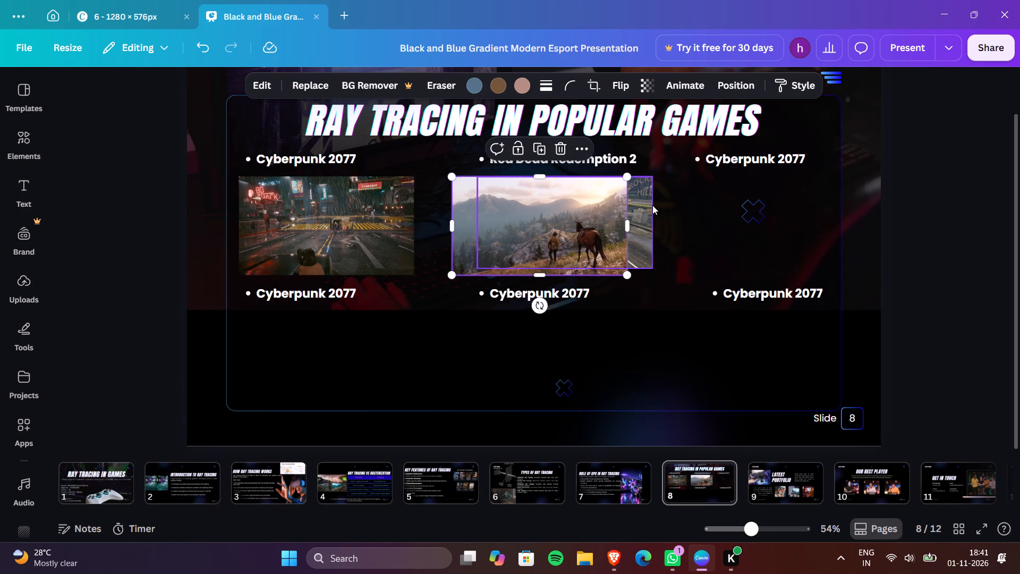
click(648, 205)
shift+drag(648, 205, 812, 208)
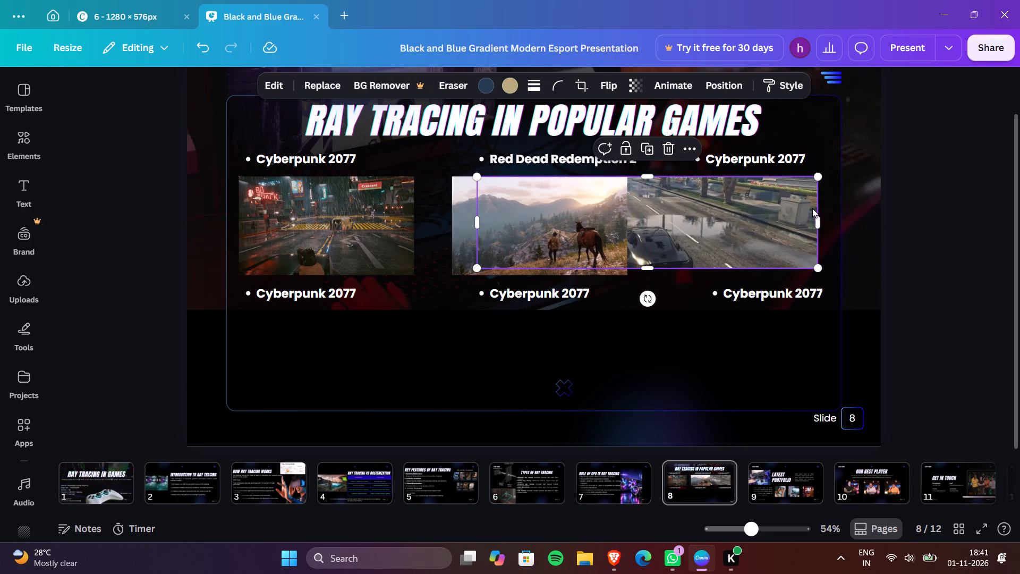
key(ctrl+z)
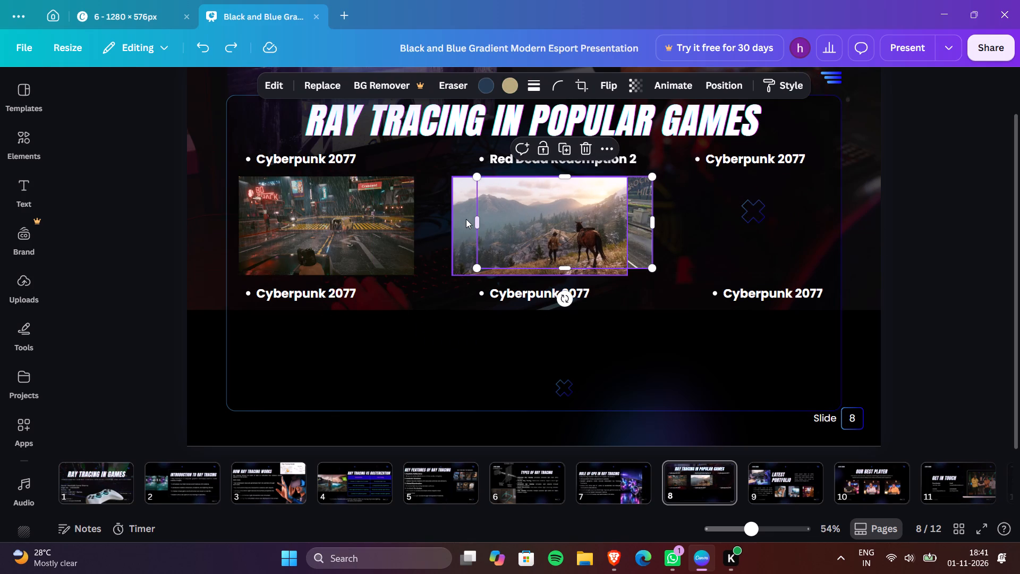
Shift the Red Dead Redemption 2 image horizontally until its edges line up with the GTA V image beneath it.
click(466, 219)
shift+drag(466, 219, 506, 224)
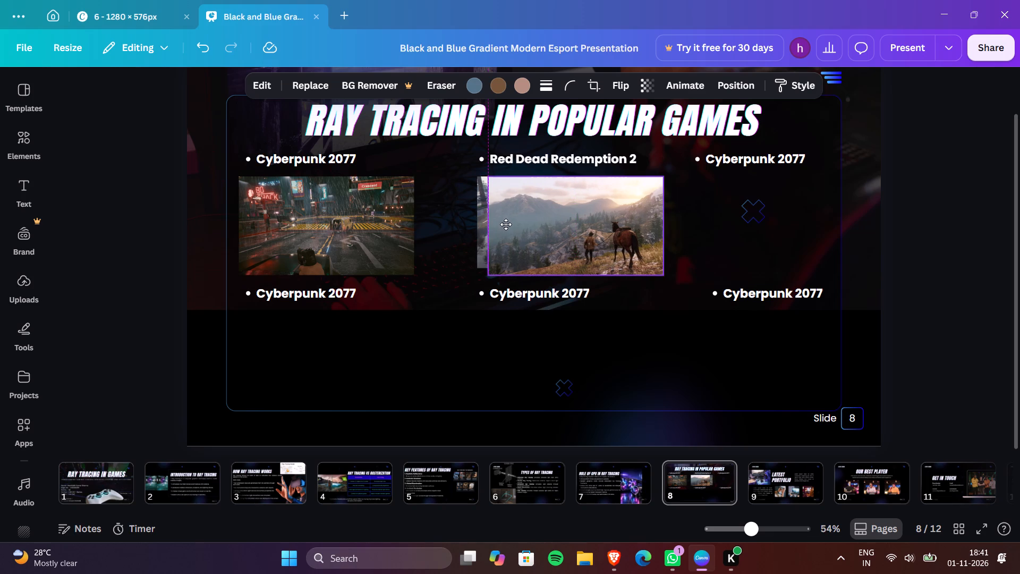
shift+drag(506, 224, 494, 222)
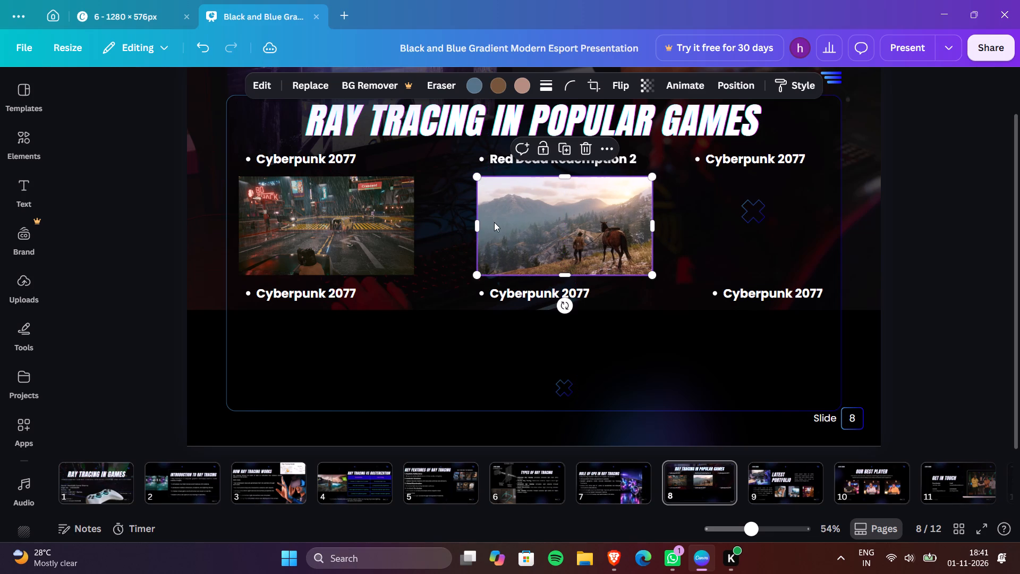
Select the covered GTA V image from the layers list and move it to the row's third place, beside the Red Dead Redemption 2 image.
click(726, 95)
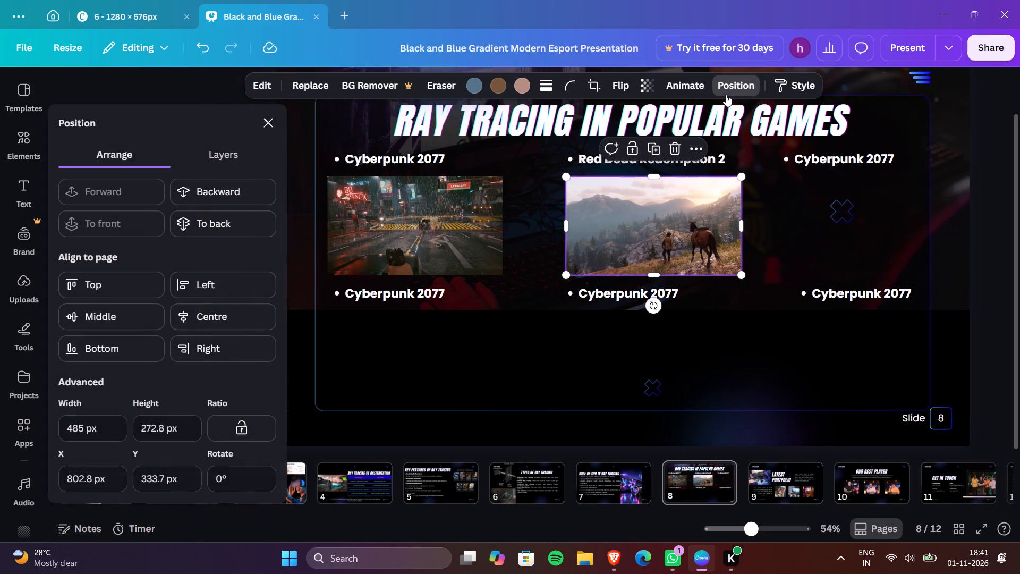
click(242, 151)
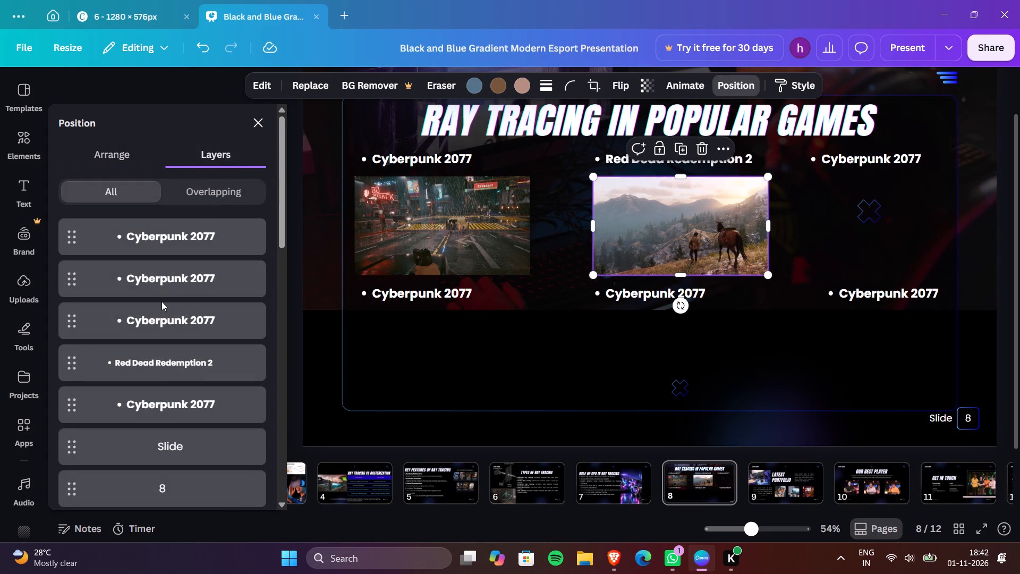
scroll(161, 301, down, 4)
click(199, 305)
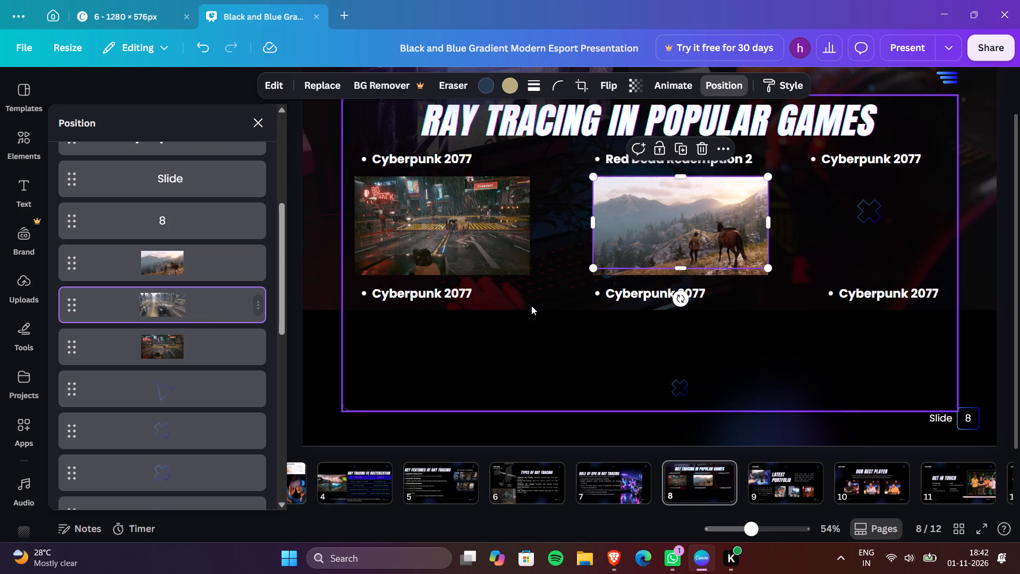
shift+drag(628, 238, 808, 243)
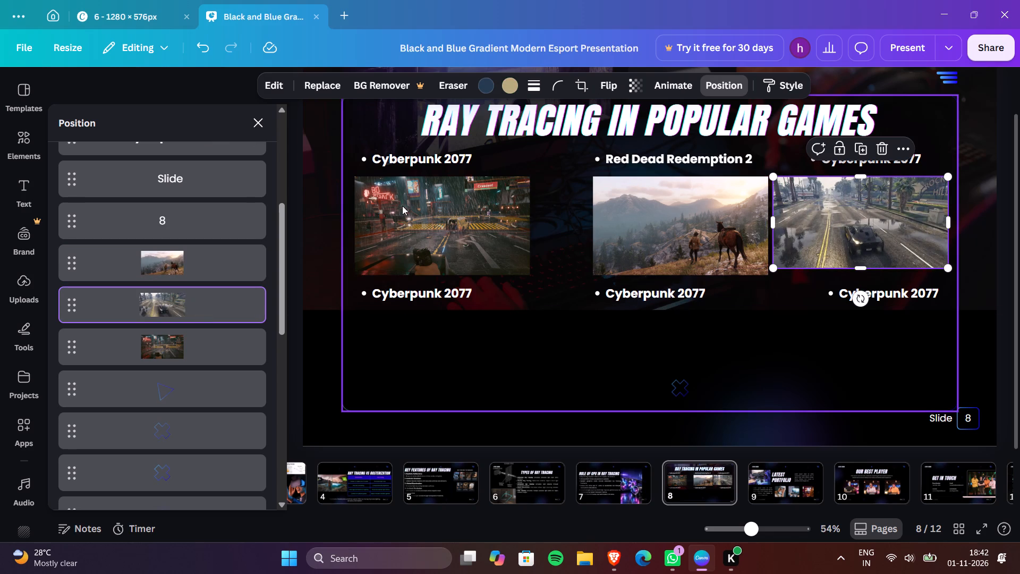
Fine-tune the GTA V image's position to X 1297.8 px and Y 343.1 px, leaving a slim gap beside the Red Dead Redemption 2 image.
shift+click(882, 230)
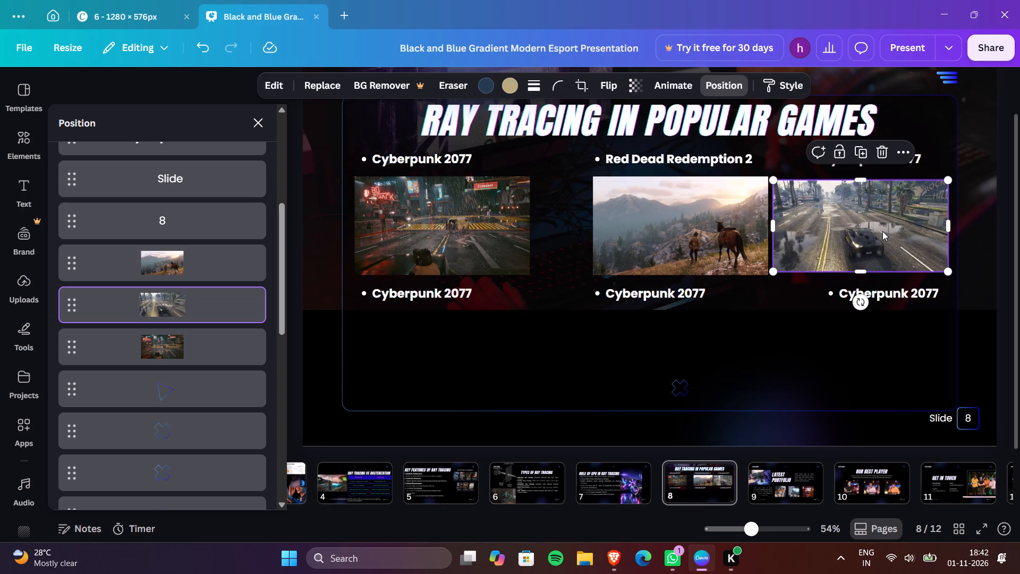
key(Left)
key(Down)
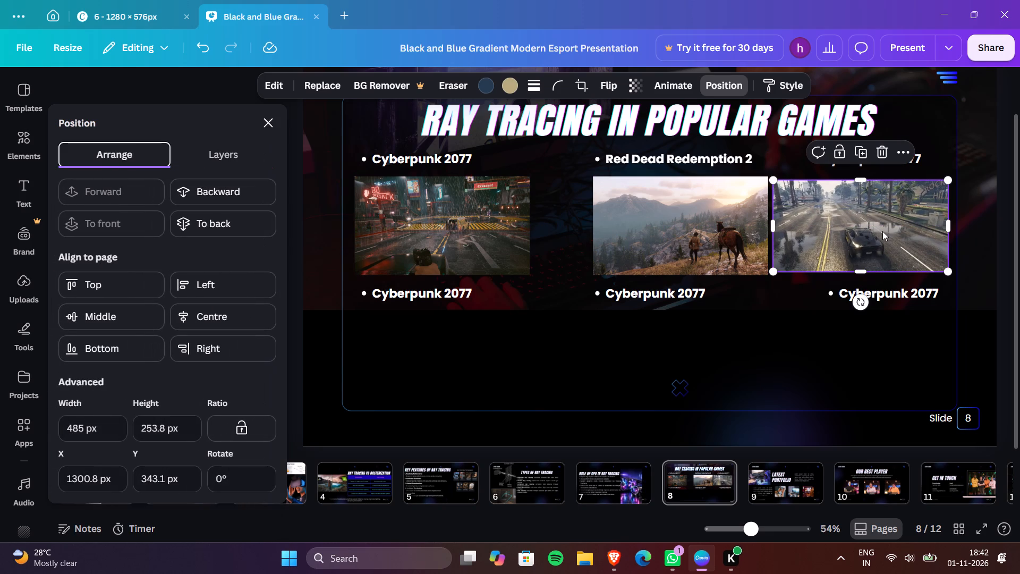
click(981, 235)
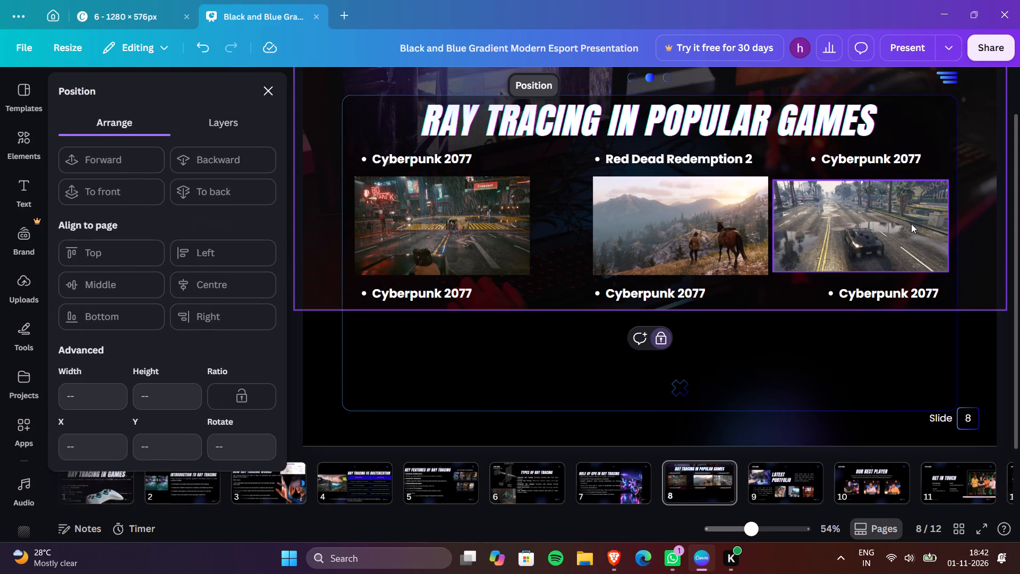
click(911, 223)
key(Left)
key(Left)
key(Left)
key(Left)
key(Left)
key(Left)
key(Left)
key(Left)
key(Left)
key(Left)
key(Left)
key(Left)
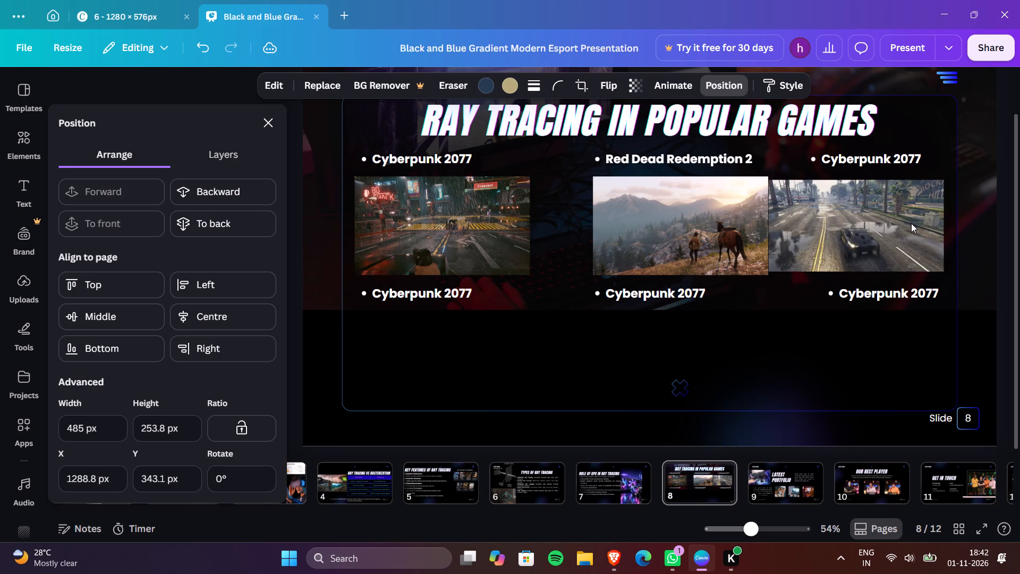
key(Right)
key(Right)
key(Right)
key(Right)
key(Right)
key(Right)
key(Right)
key(Right)
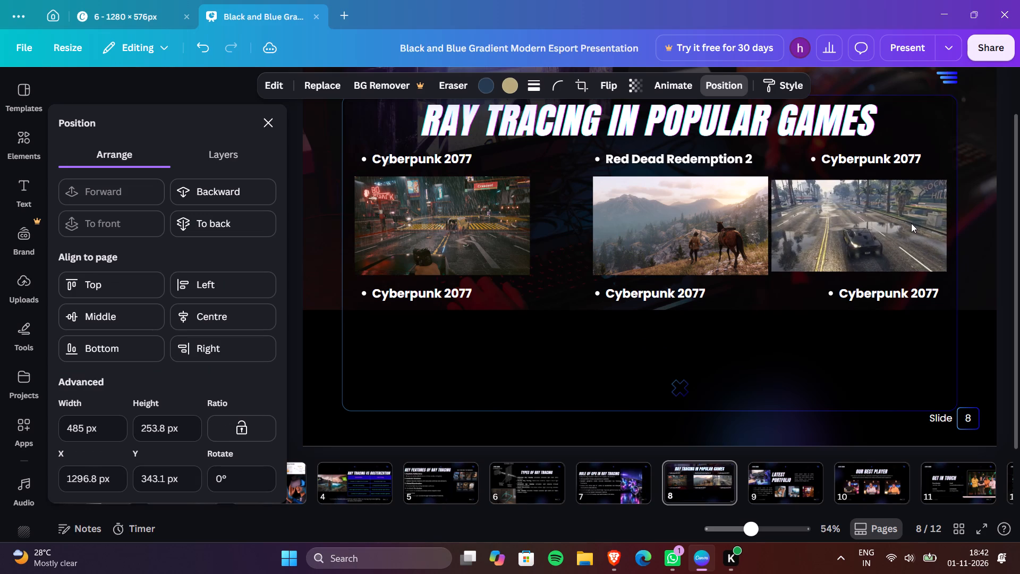
key(Right)
key(Right)
key(Left)
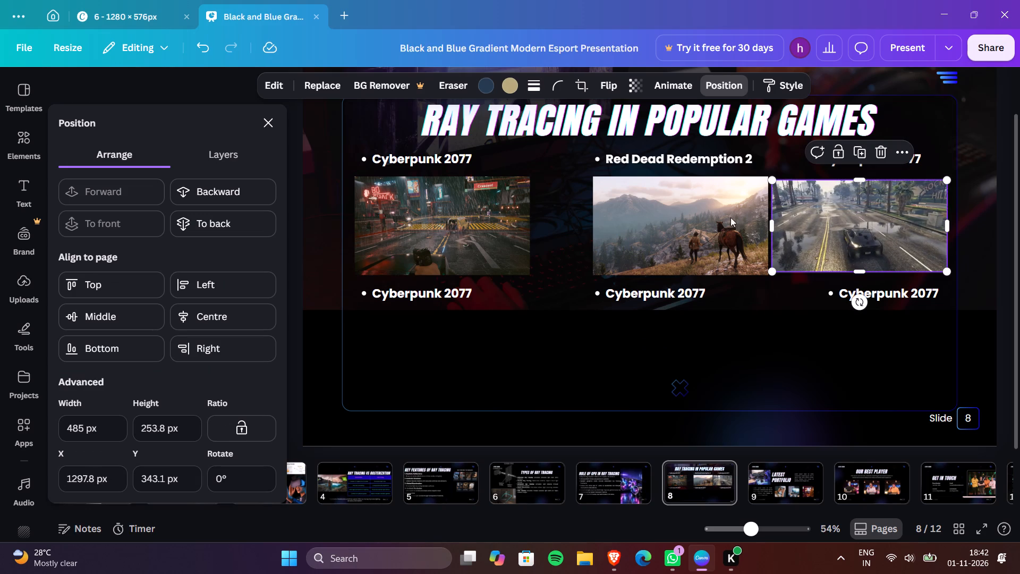
Select the Cyberpunk 2077, Red Dead Redemption 2 and GTA V images together and space them evenly horizontally.
shift+click(718, 217)
shift+click(459, 225)
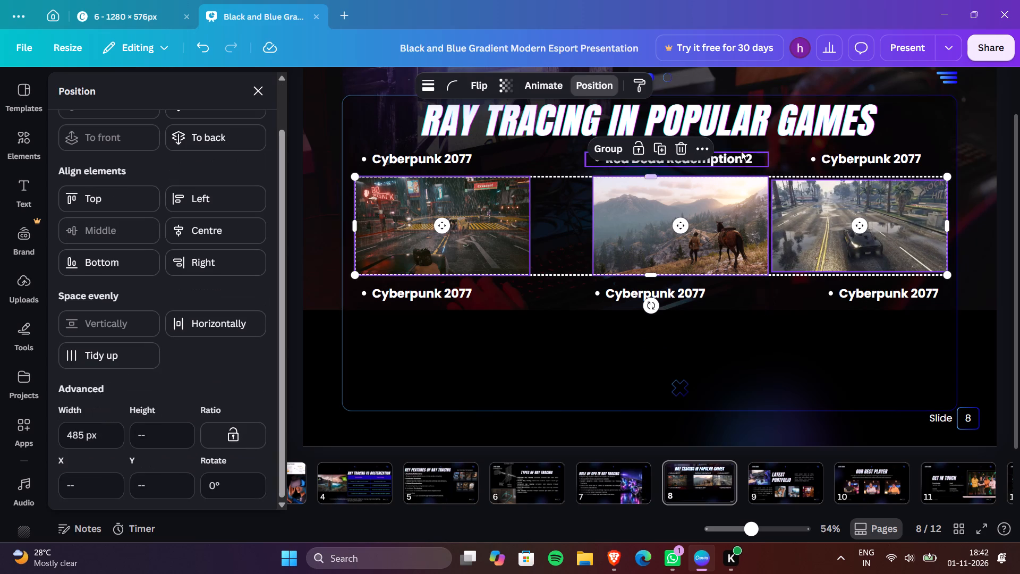
click(712, 147)
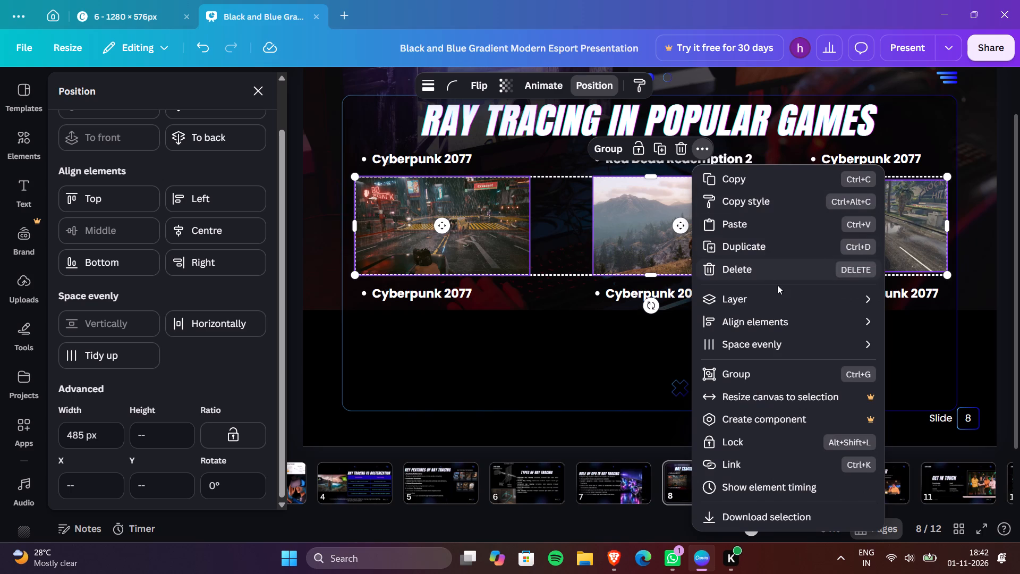
click(773, 342)
click(649, 348)
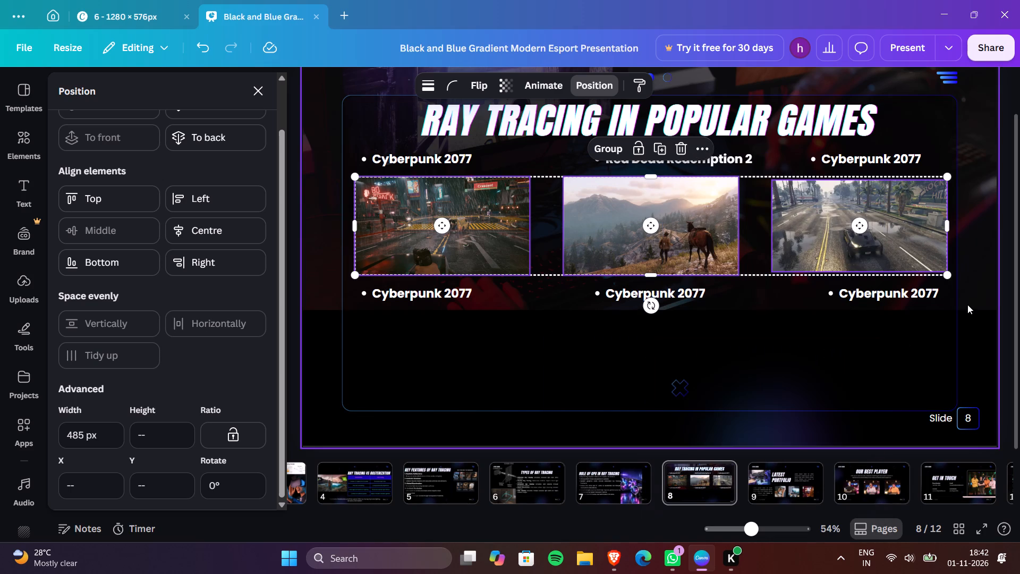
Shift the Red Dead Redemption 2 label horizontally so its bullet sits just inside the starting edge of the image beneath it.
click(742, 161)
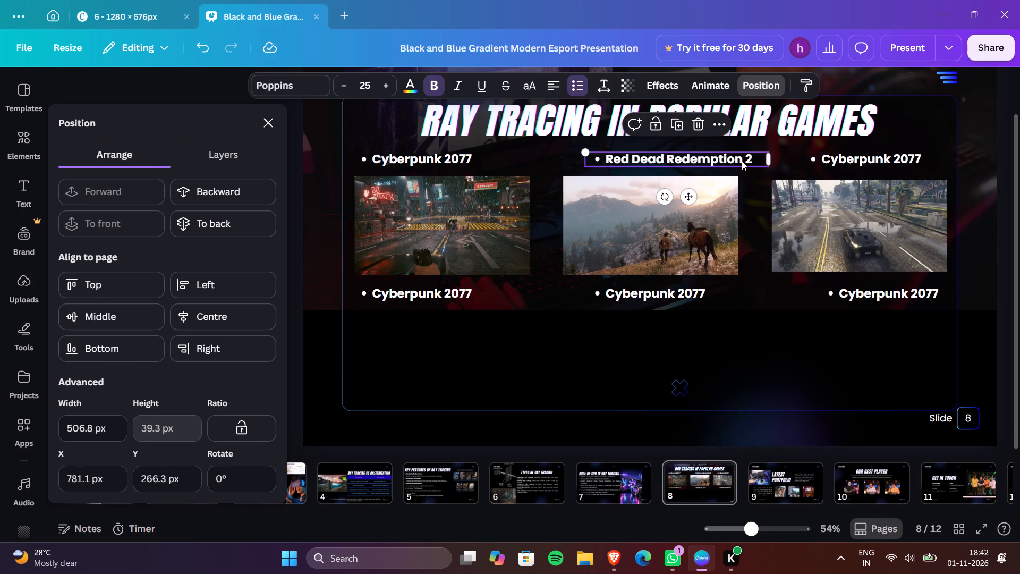
key(shift+Left)
key(shift+Left)
key(shift+Left)
key(shift+Left)
key(shift+Left)
key(shift+Left)
key(shift+Left)
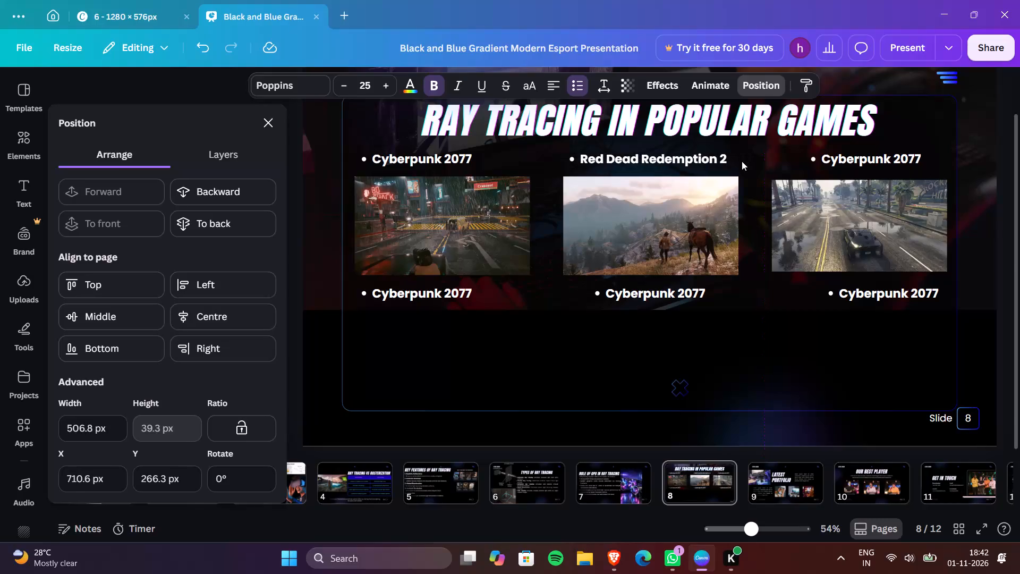
key(shift+Left)
key(shift+Left)
key(Left)
key(Left)
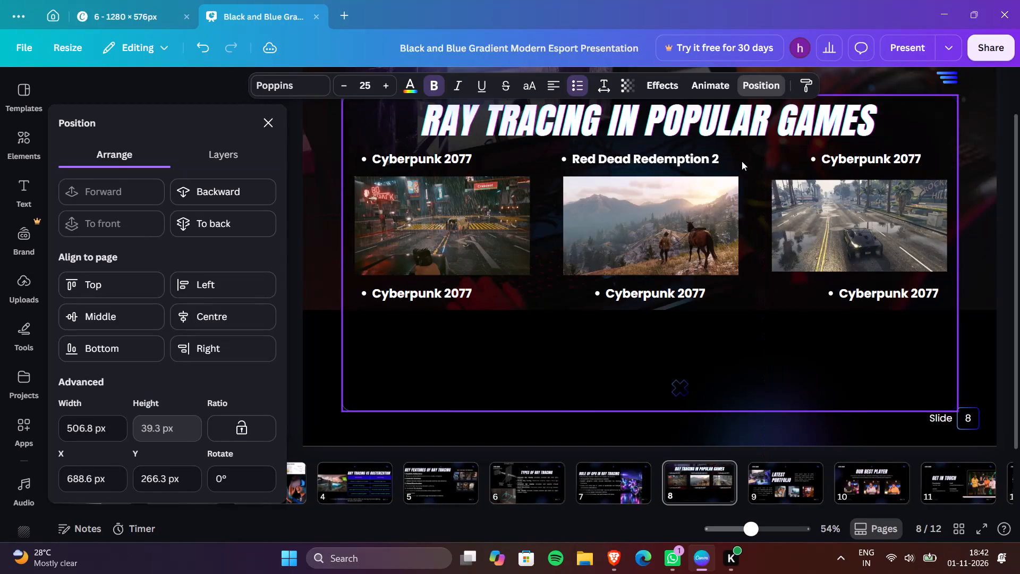
key(Right)
key(Right)
key(Right)
key(Right)
key(Right)
key(Left)
key(Left)
key(Right)
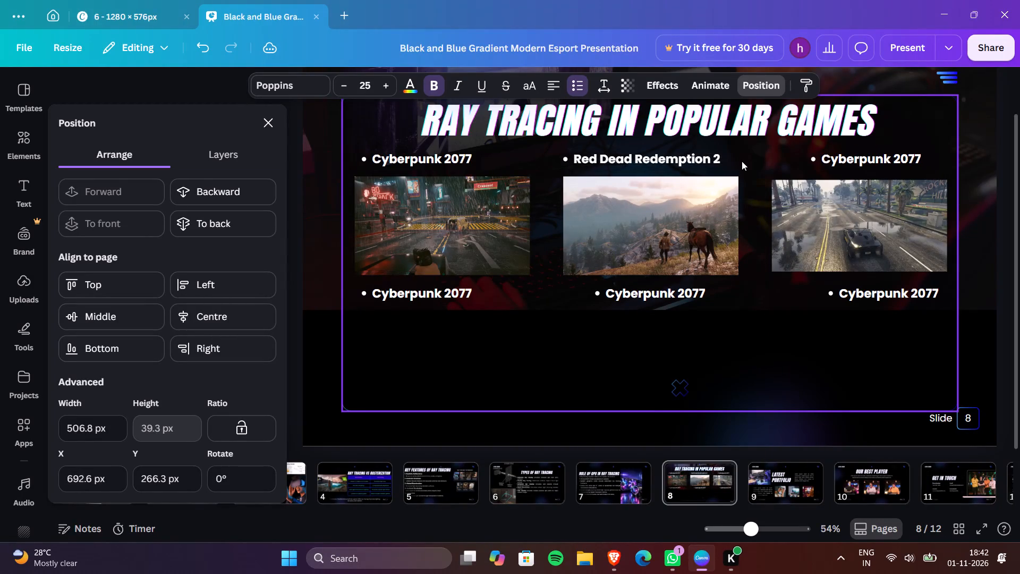
key(Right)
key(Right)
key(Right)
Shift the Cyberpunk 2077 label above the GTA V image horizontally to X 1268.5 px, near that image's starting edge.
click(829, 162)
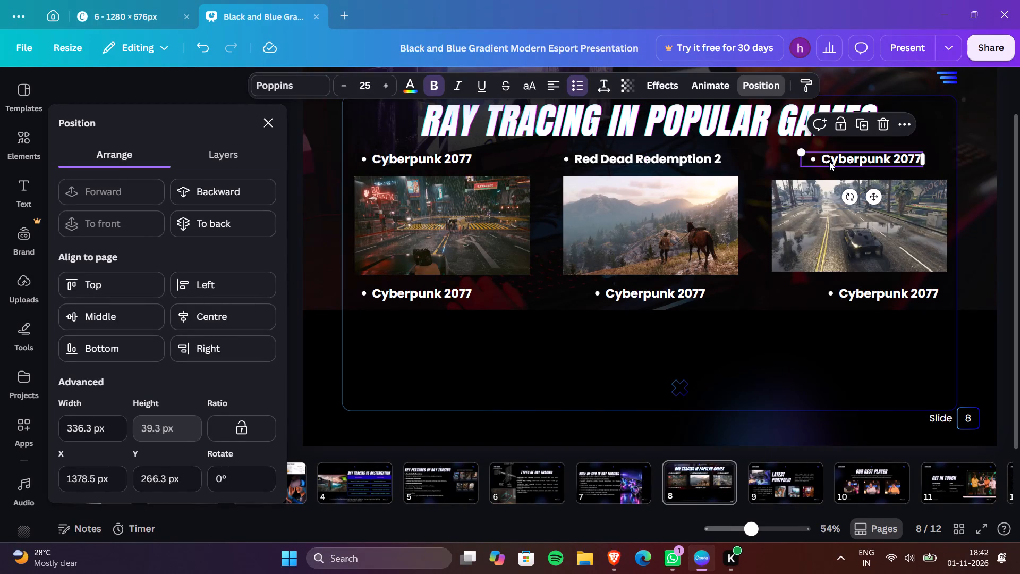
key(shift+Left)
key(shift+Left)
key(shift+Left)
key(shift+Left)
key(shift+Left)
key(shift+Left)
key(shift+Left)
key(shift+Left)
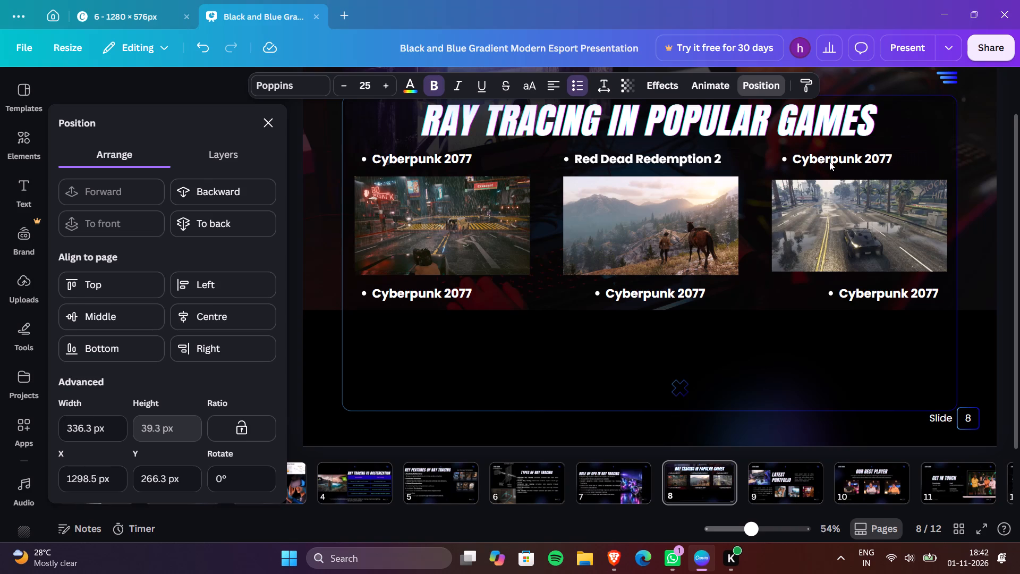
key(shift+Left)
key(shift+Left)
key(shift+Left)
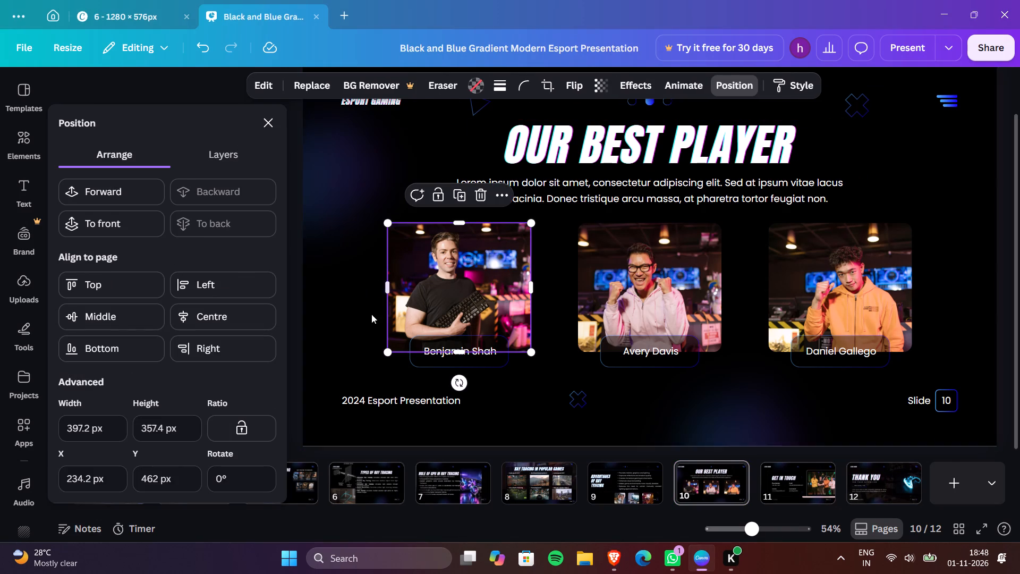
click(325, 274)
click(496, 295)
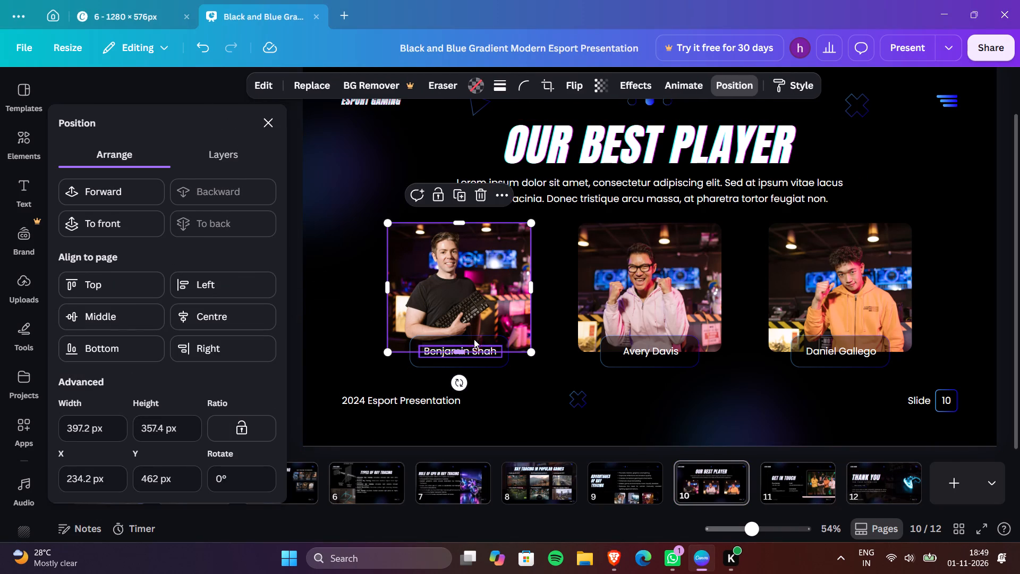
shift+click(470, 344)
shift+click(491, 361)
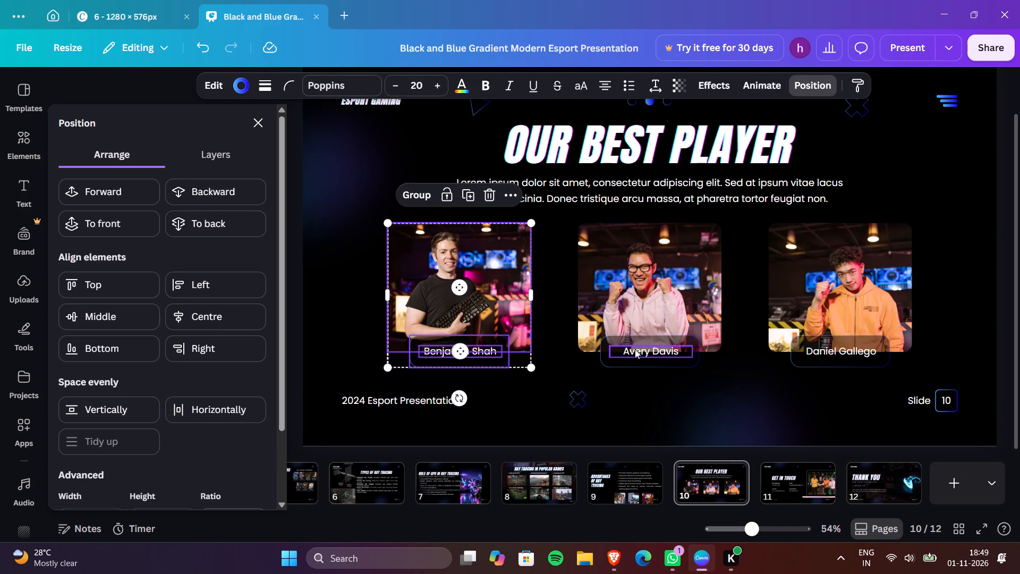
shift+click(610, 357)
shift+click(607, 350)
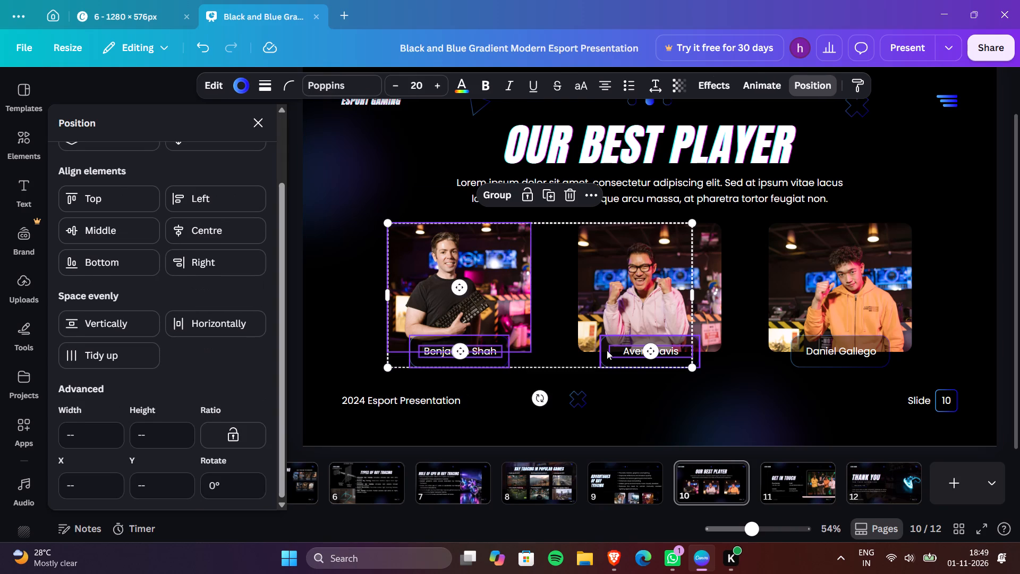
shift+click(584, 294)
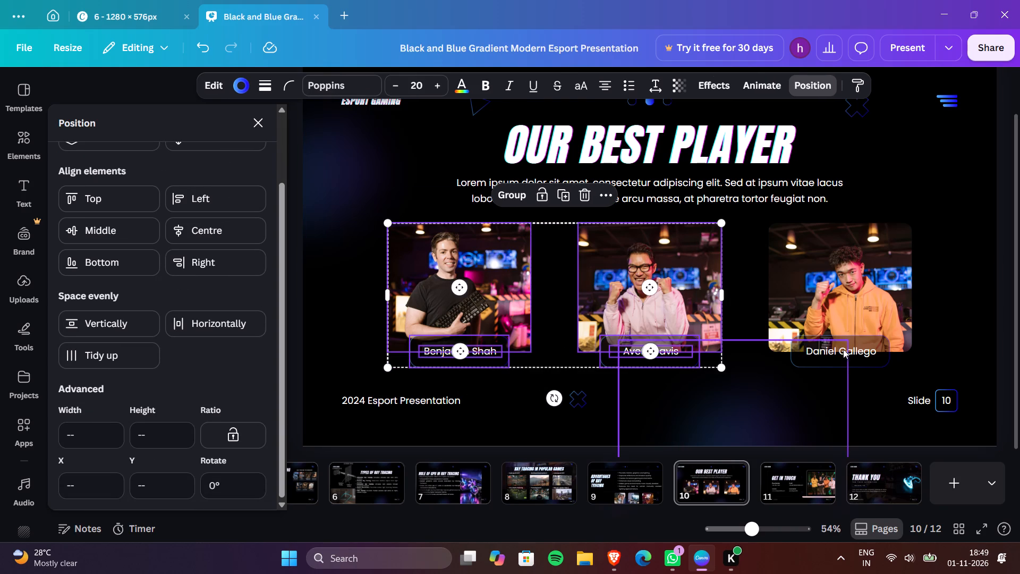
shift+click(869, 350)
shift+click(889, 348)
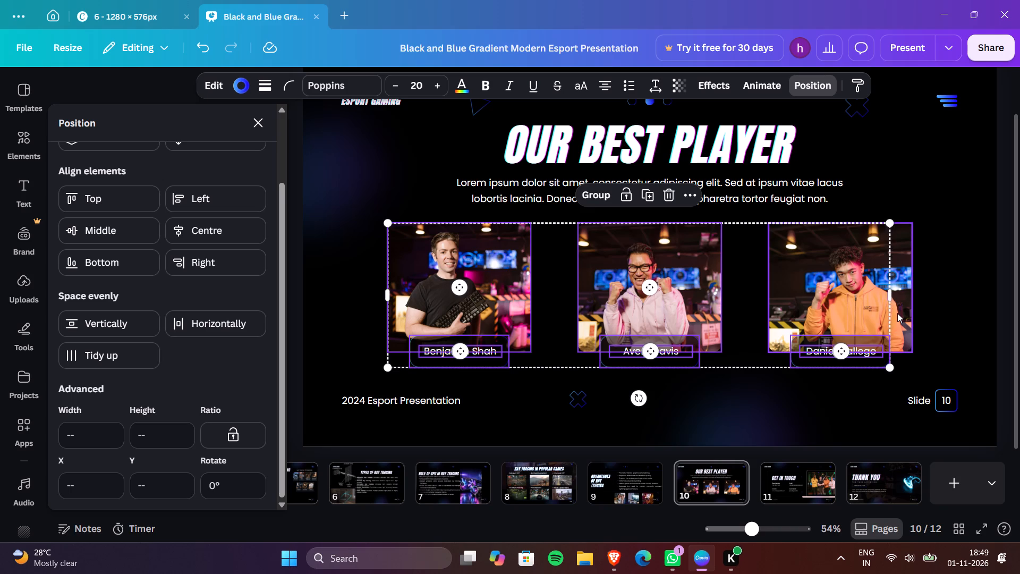
shift+click(897, 313)
key(Delete)
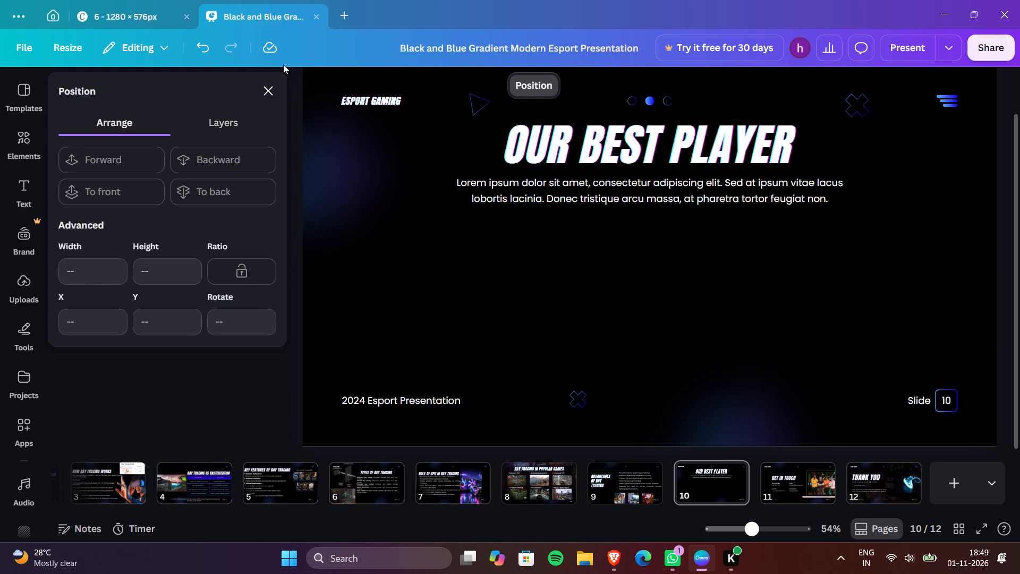
Send the blue glow graphic that covers slide 10's "Esport Gaming" header to the back of the layer order.
click(382, 95)
click(381, 100)
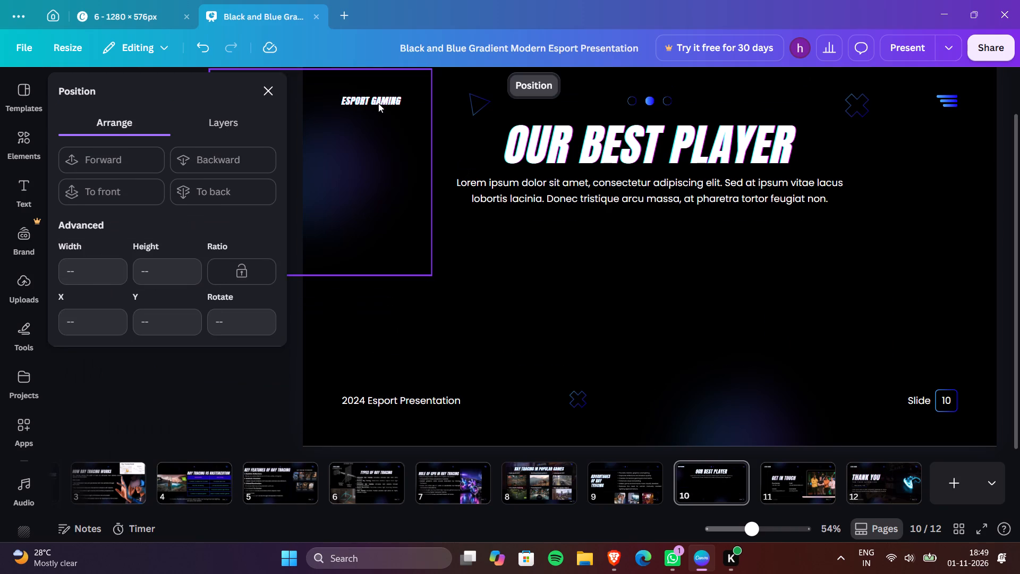
click(381, 99)
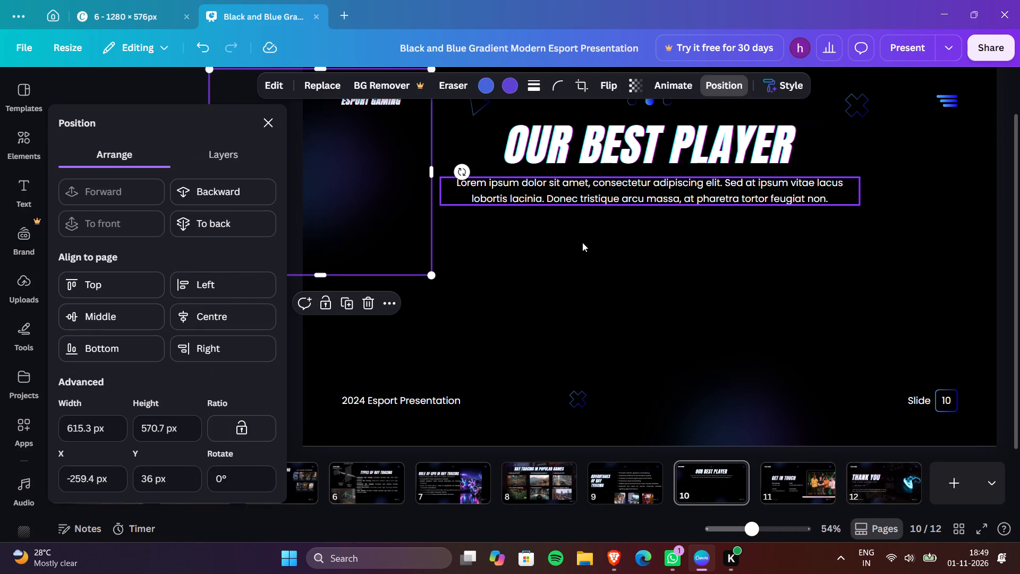
key(ctrl+bracketleft)
key(ctrl+bracketleft)
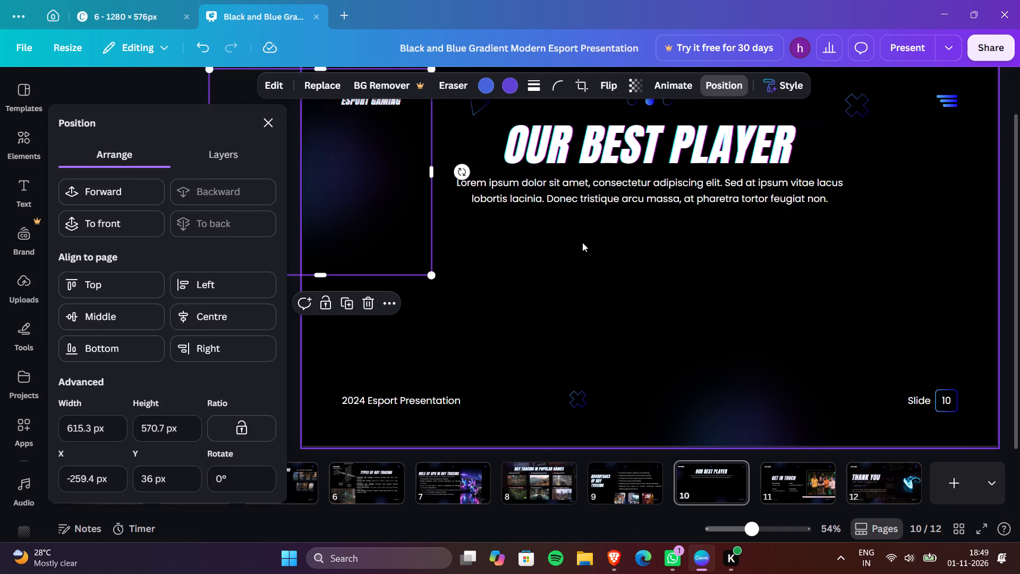
Delete the "Esport Gaming" header and the "2024 Esport Presentation" footer text from slide 10.
click(388, 103)
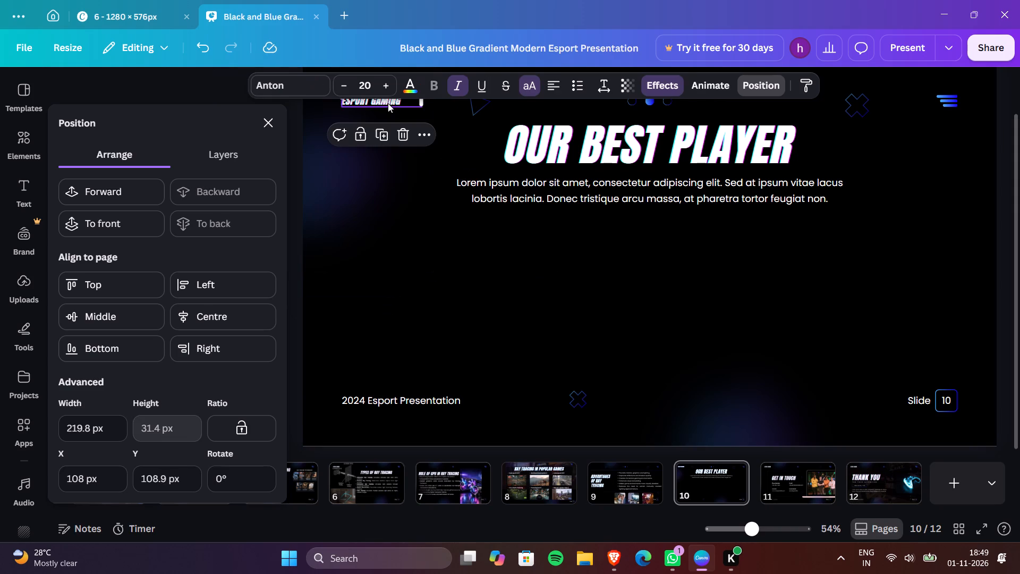
shift+click(421, 403)
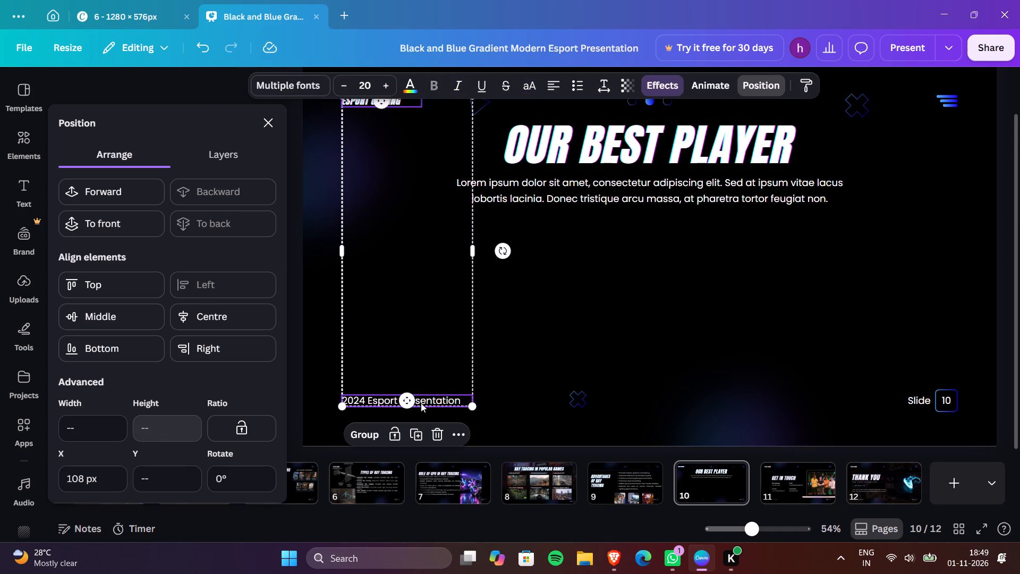
key(Delete)
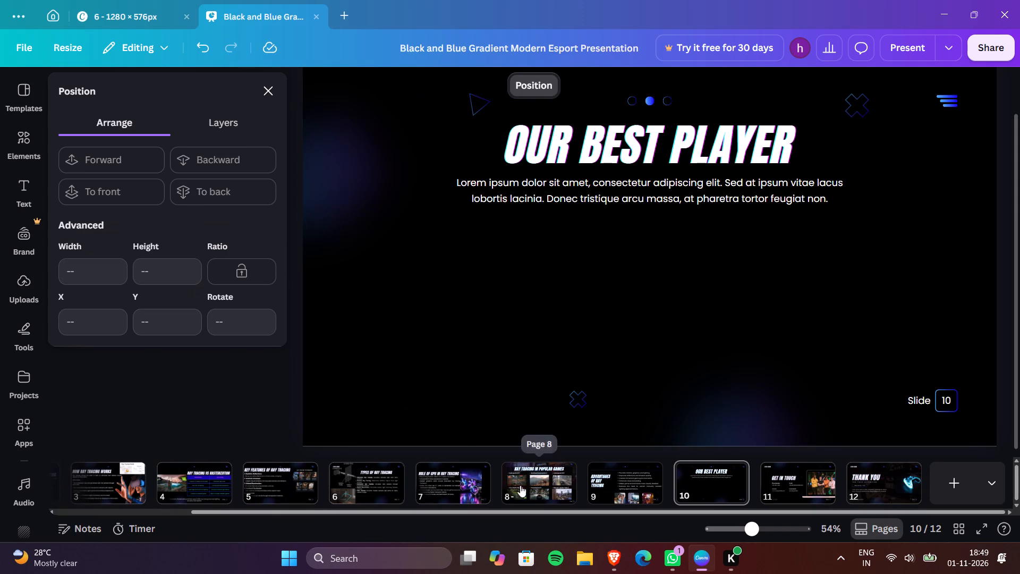
Delete the "Esport Gaming" header and "2024 Esport Presentation" footer text from slide 6, "Types of Ray Tracing".
click(345, 496)
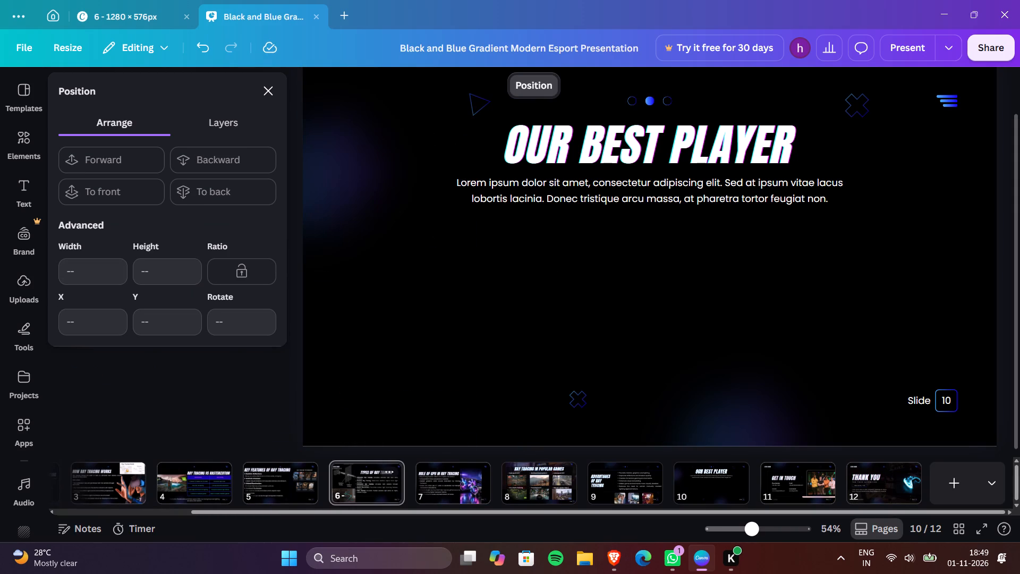
click(369, 101)
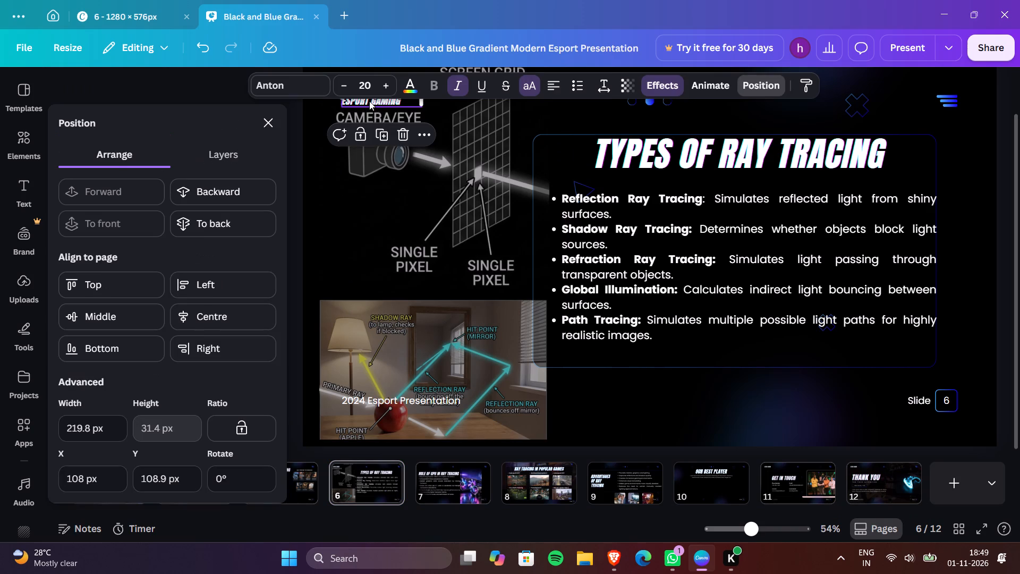
key(Delete)
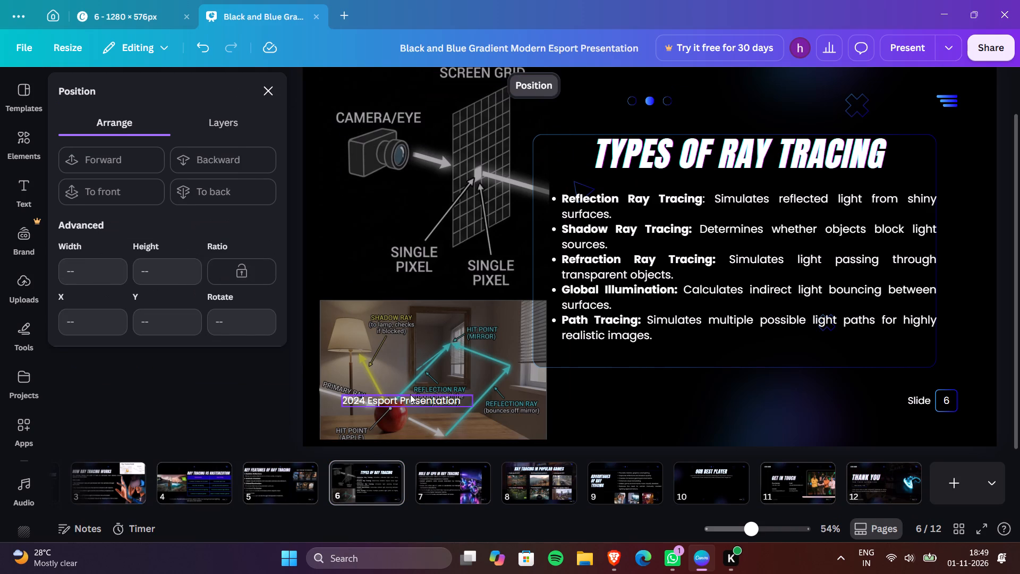
click(410, 394)
key(Delete)
key(Delete)
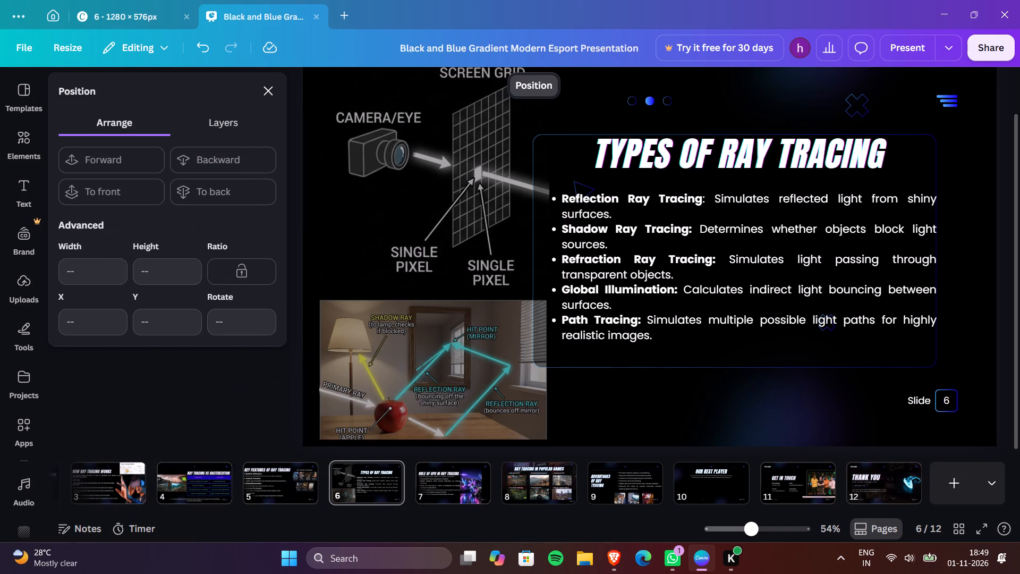
Look through slides 1 to 9 for leftover template header and footer text, ending on slide 9.
click(280, 480)
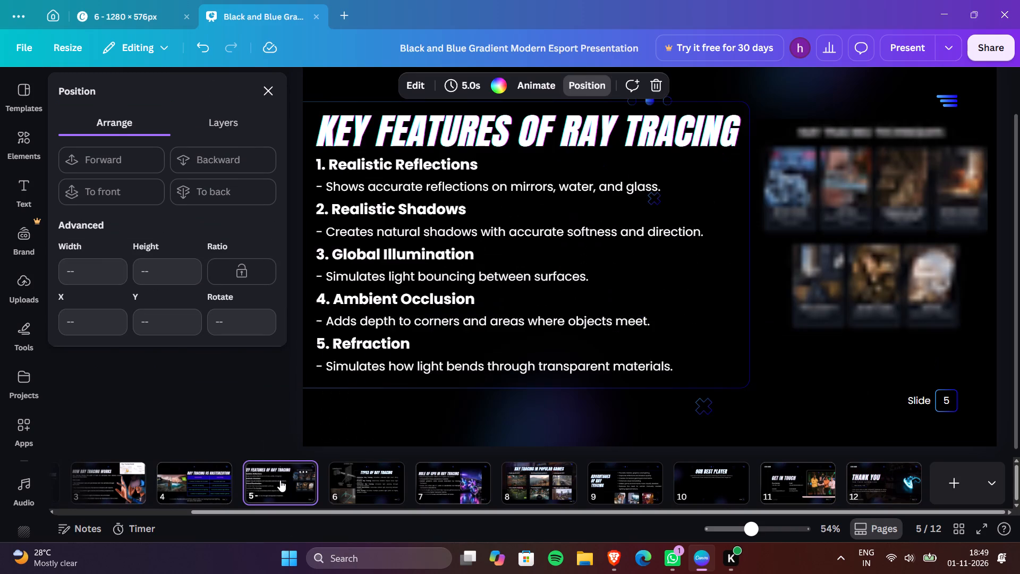
key(Left)
key(Left)
key(Left)
key(Left)
key(Left)
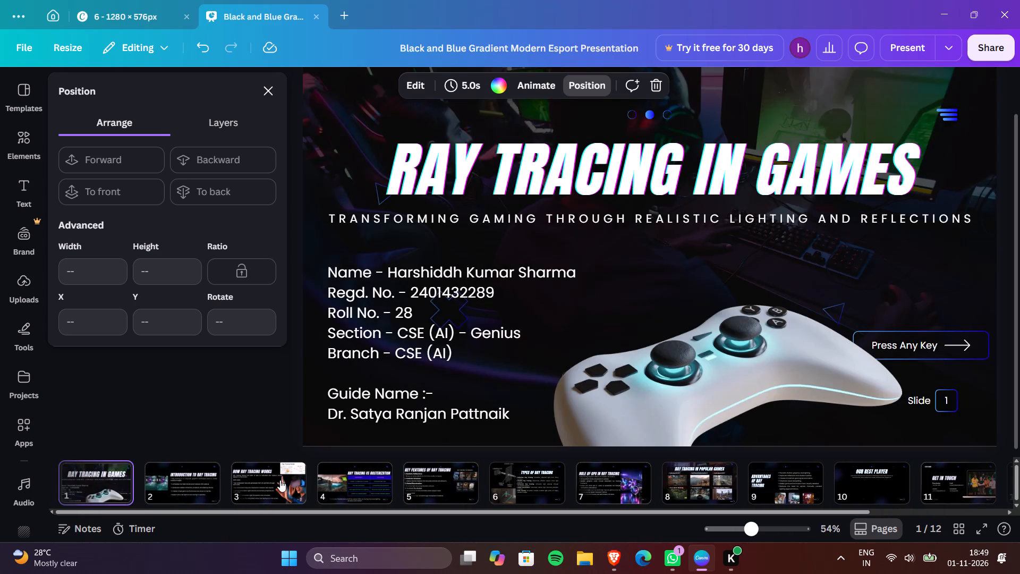
key(Right)
key(Right)
key(Right)
key(Right)
key(Right)
key(Right)
key(Right)
key(Right)
key(Right)
key(Right)
key(Right)
key(Right)
key(Right)
key(Right)
key(Right)
key(Right)
key(Right)
key(Right)
key(Right)
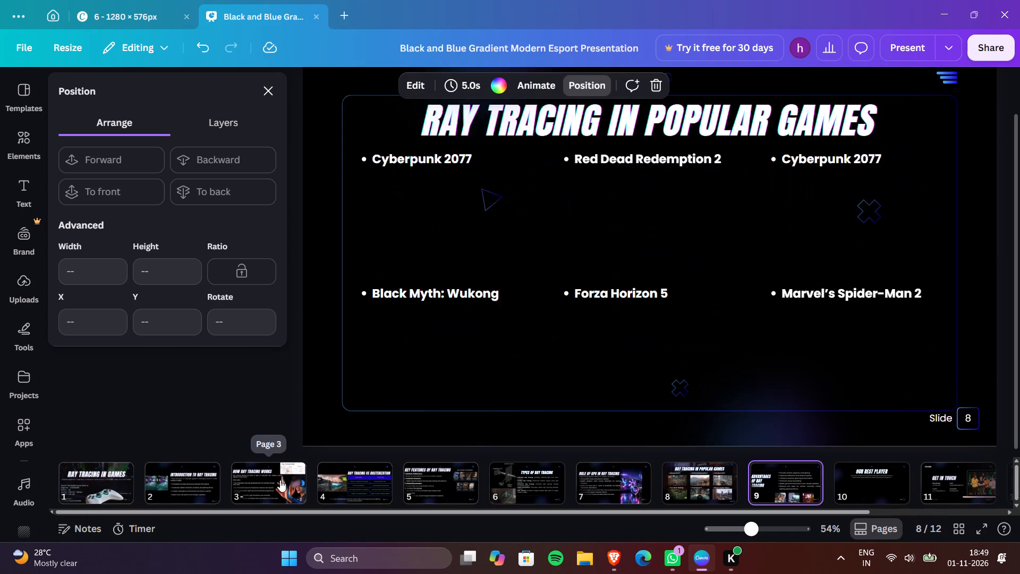
key(Right)
key(Left)
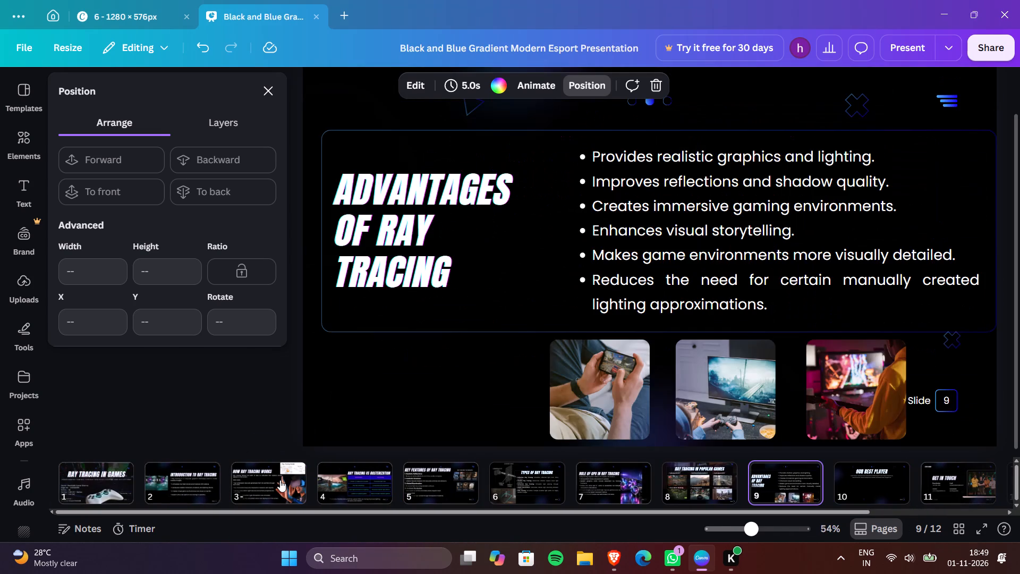
Move the three gaming photos on slide 9 together to the slide's lower left, clear of the slide number.
click(602, 388)
click(847, 398)
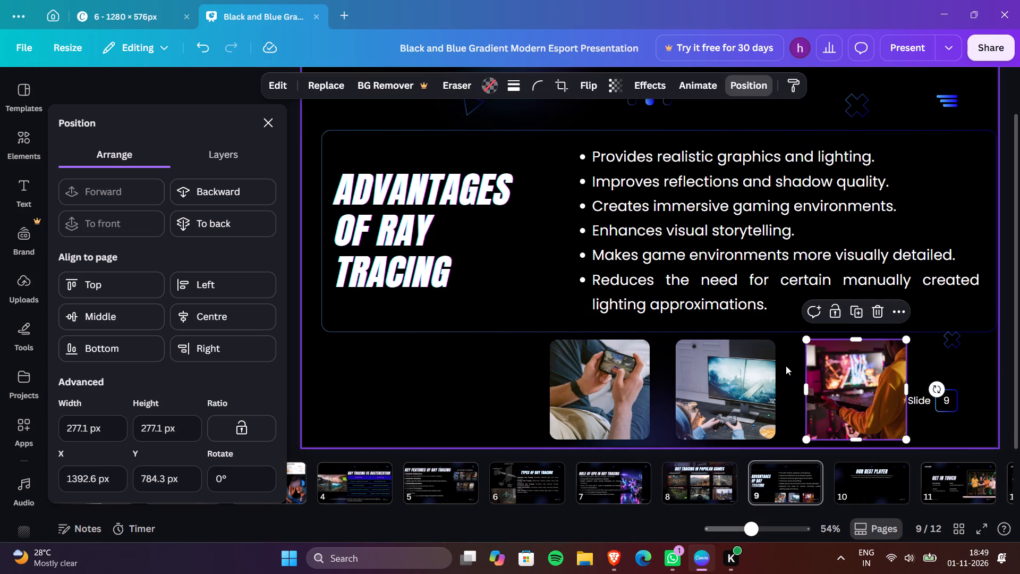
shift+click(770, 345)
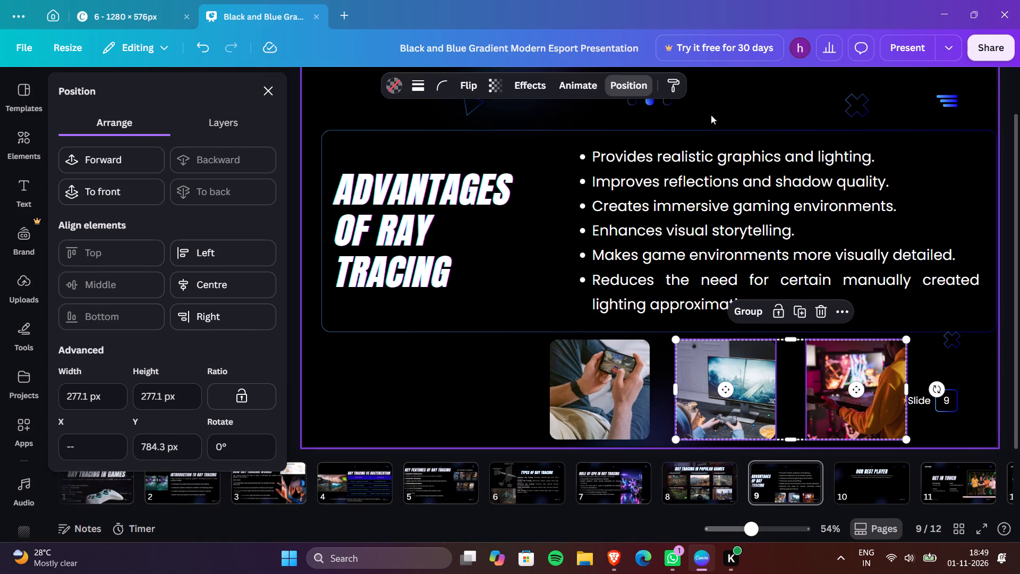
click(240, 124)
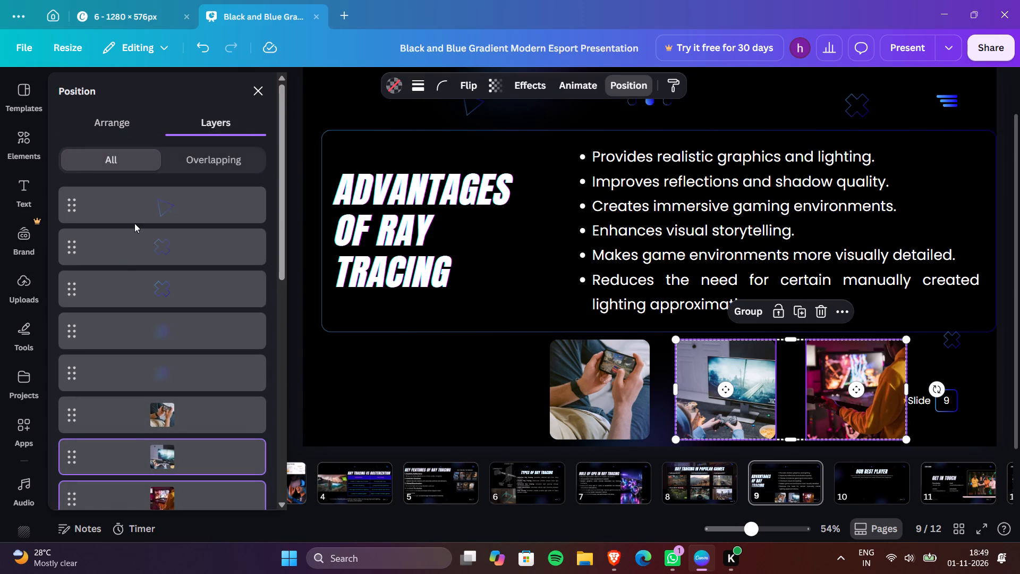
scroll(113, 284, down, 1)
shift+click(169, 377)
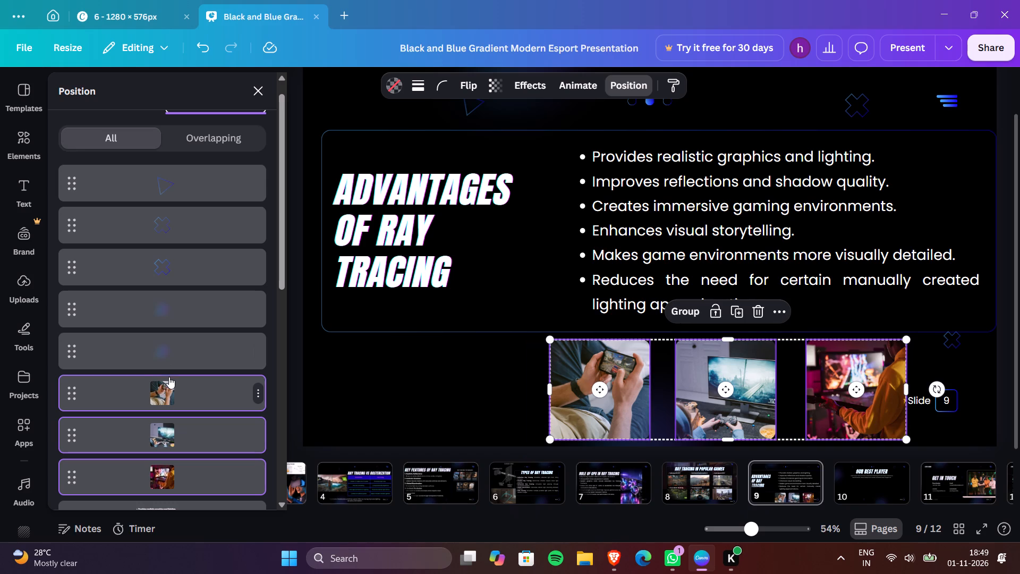
shift+drag(818, 396, 665, 403)
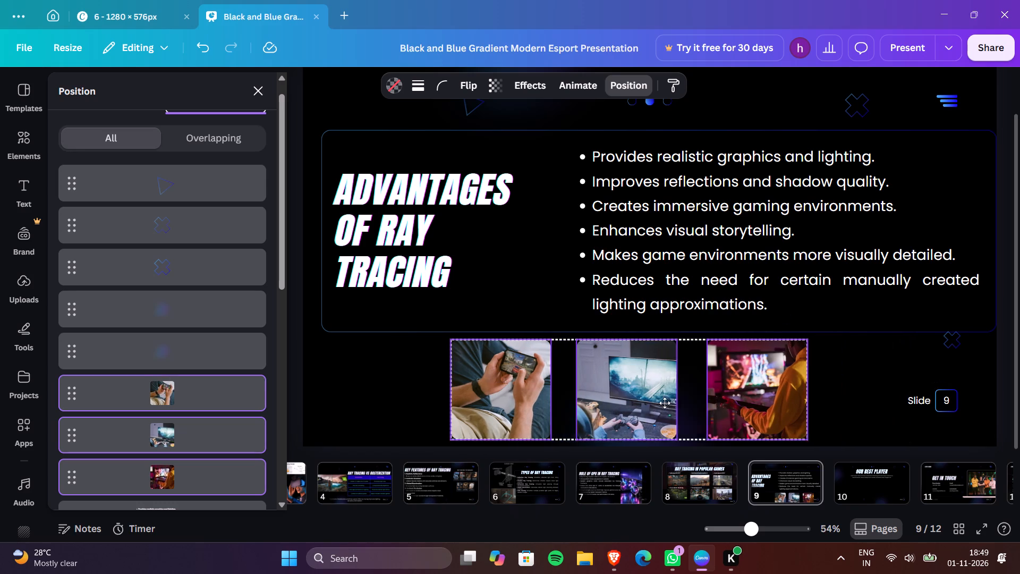
shift+drag(665, 403, 634, 402)
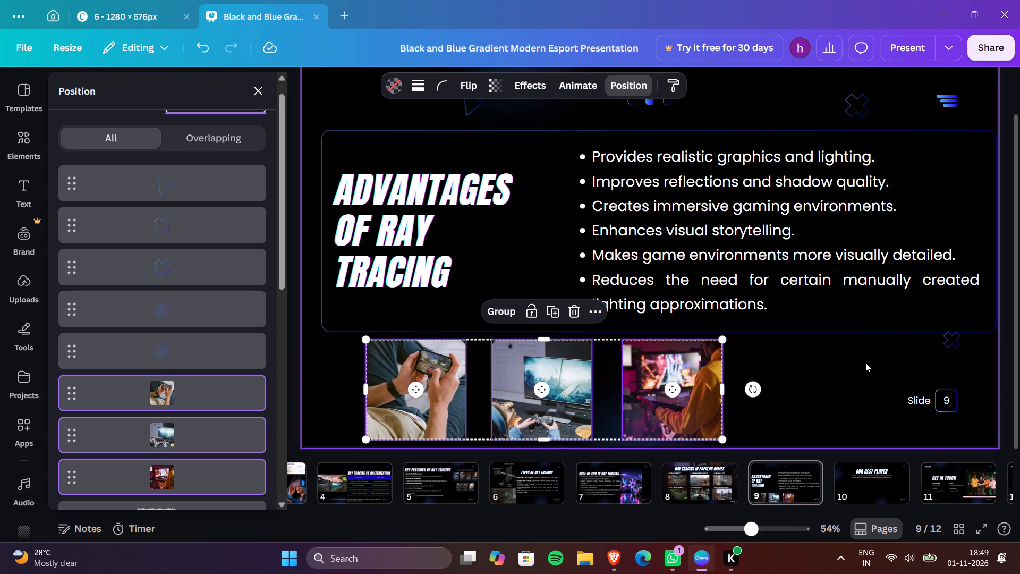
click(865, 362)
Replace slide 10's "Our Best Player" title with "Challenges and Limitations" copied from the ChatGPT conversation.
click(848, 475)
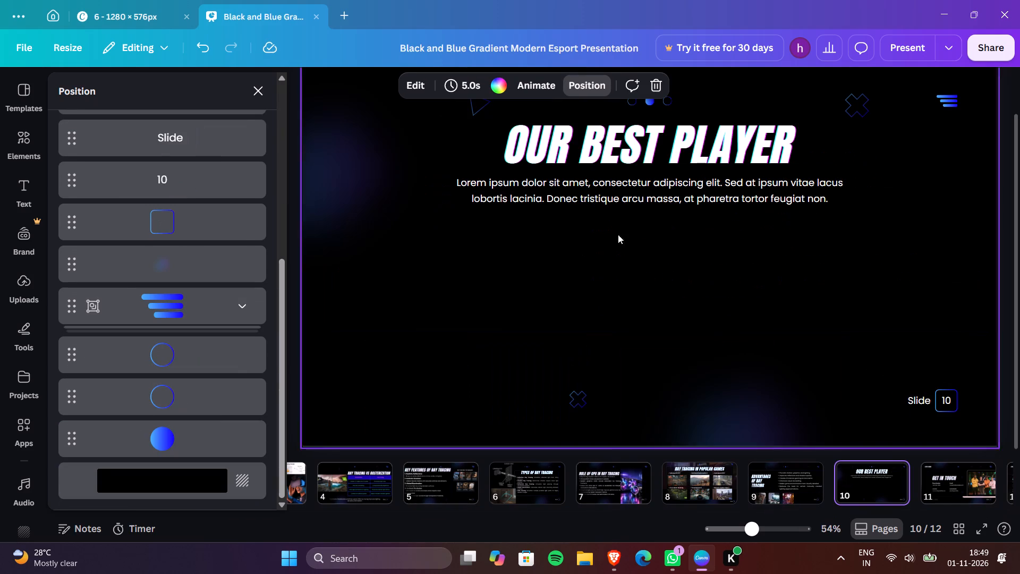
double_click(592, 182)
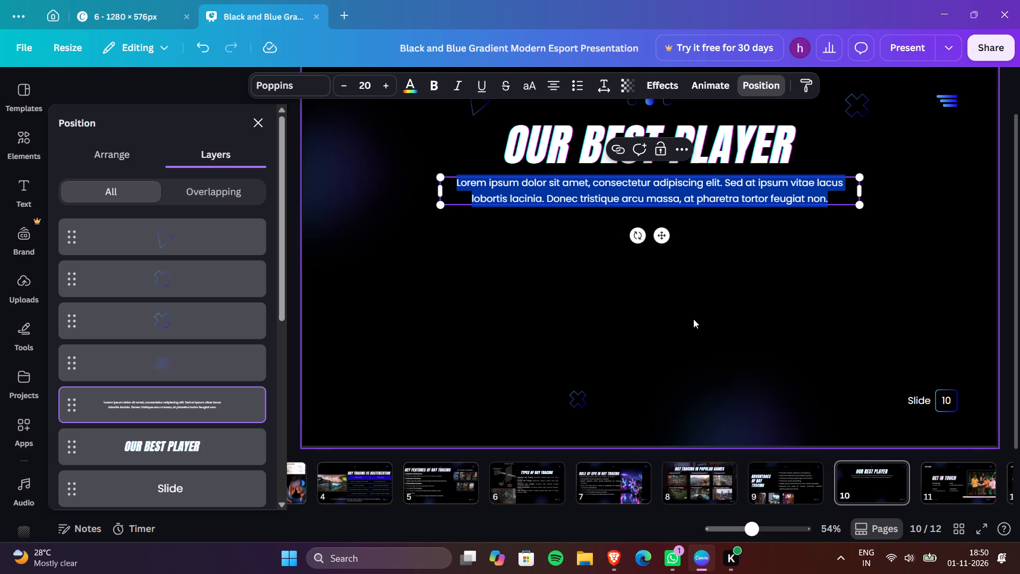
click(693, 344)
key(alt+Tab)
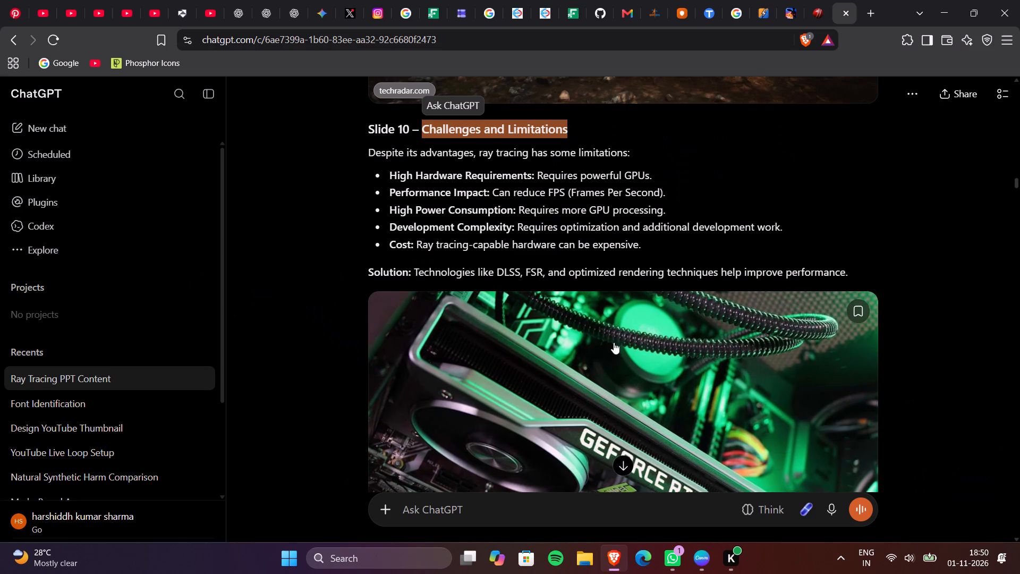
key(ctrl+c)
key(alt+Tab)
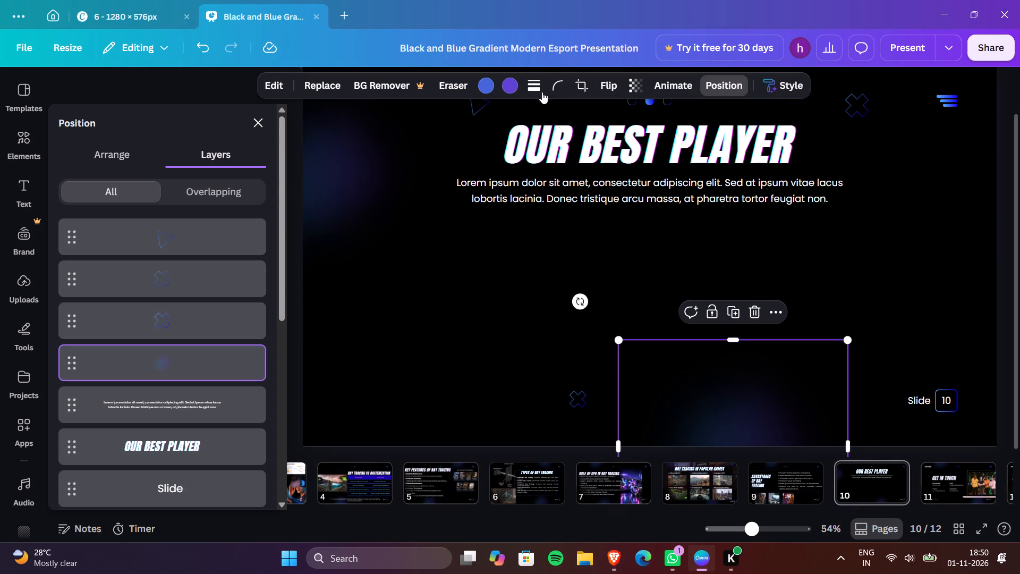
double_click(564, 141)
key(ctrl+v)
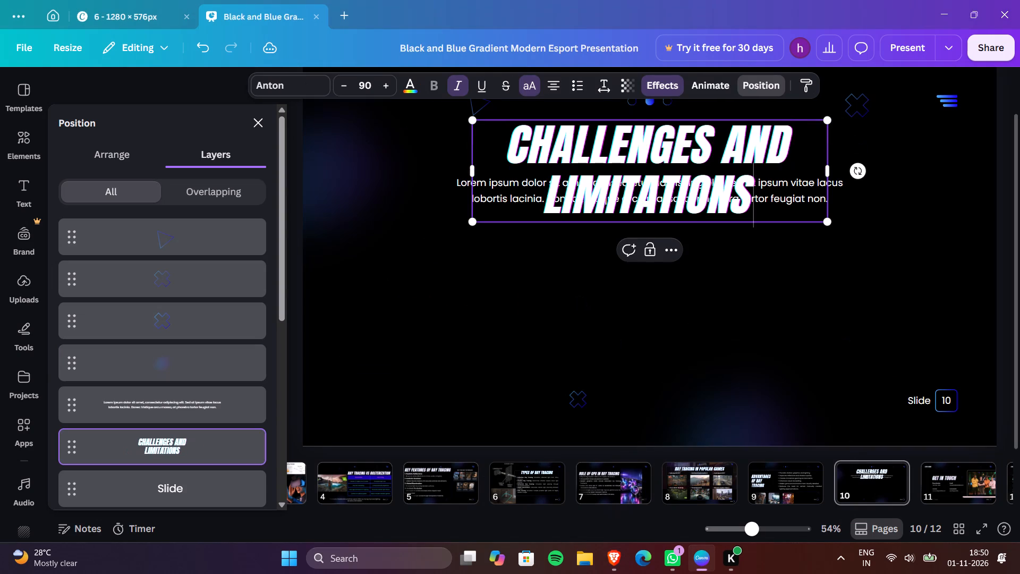
click(522, 380)
Set slide 10's title font size to 75 and widen its text box so the title fits on one line.
click(597, 121)
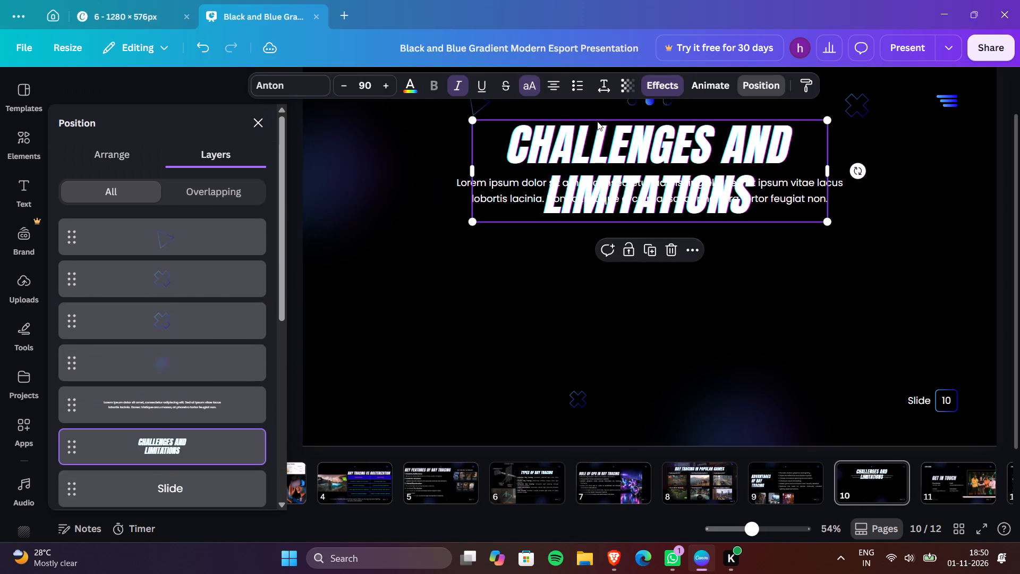
click(369, 80)
text(75)
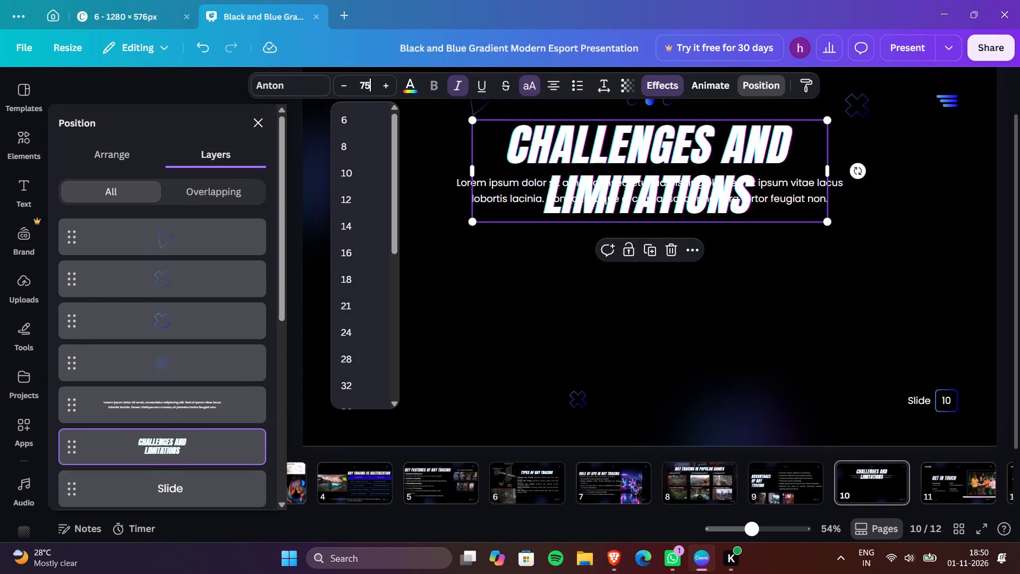
key(Return)
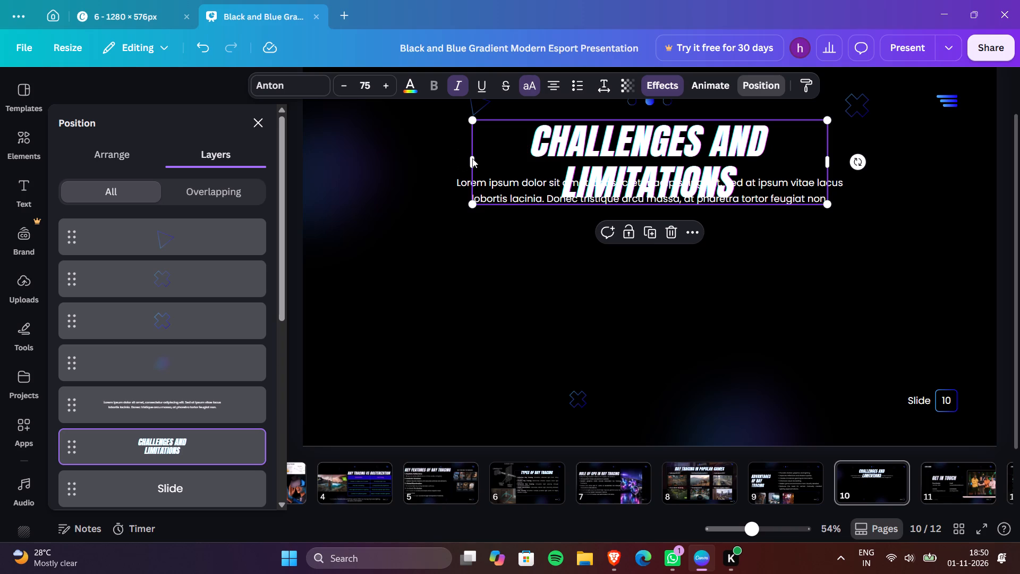
alt+drag(471, 162, 405, 172)
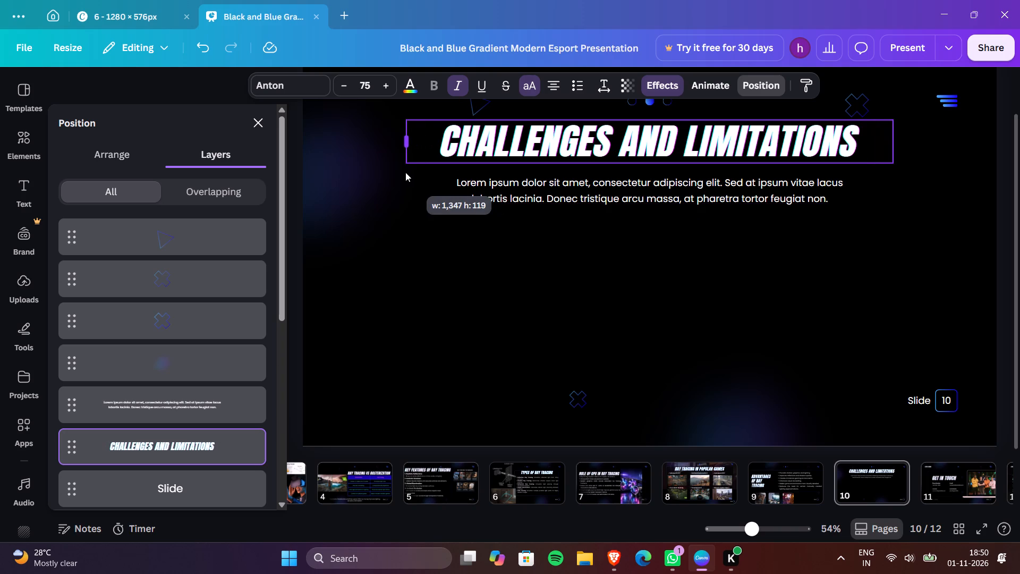
alt+drag(405, 172, 408, 173)
Replace slide 10's placeholder paragraph with ChatGPT's limitations intro sentence and the five bullets from High Hardware Requirements to Cost.
key(alt+Tab)
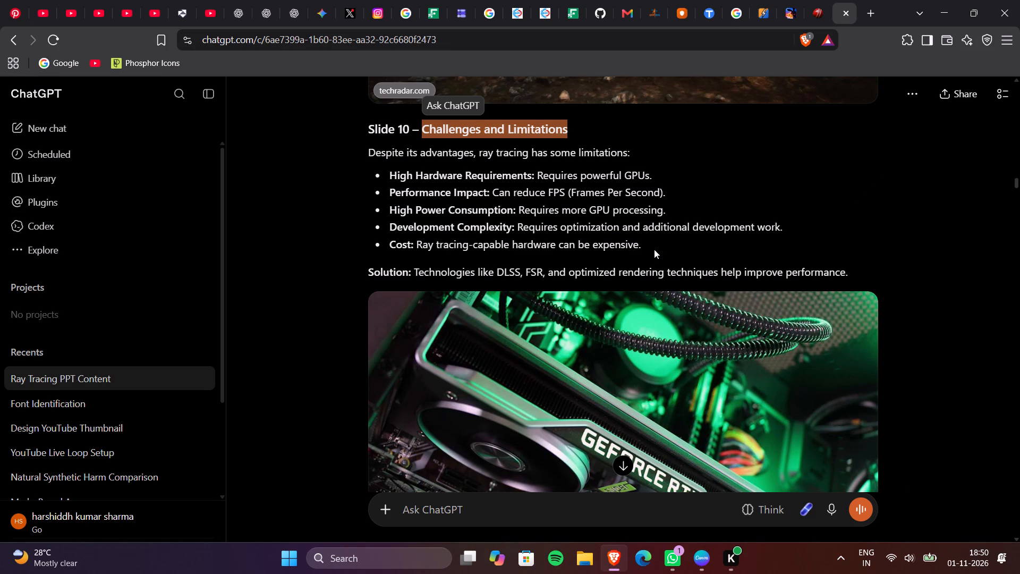
drag(659, 251, 346, 178)
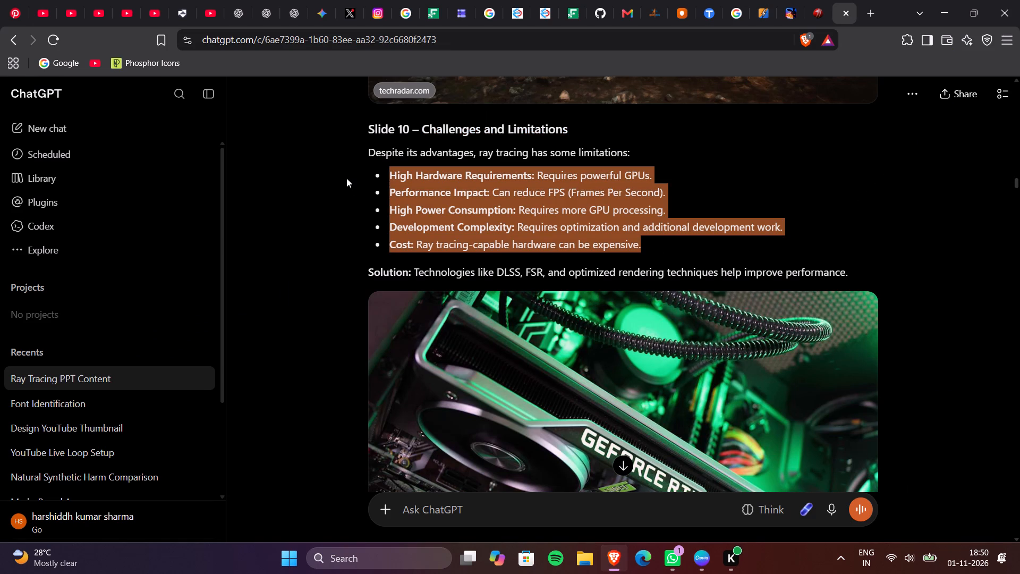
key(shift+Up)
key(shift+Left)
key(shift+Left)
key(shift+Left)
key(shift+Left)
key(shift+Left)
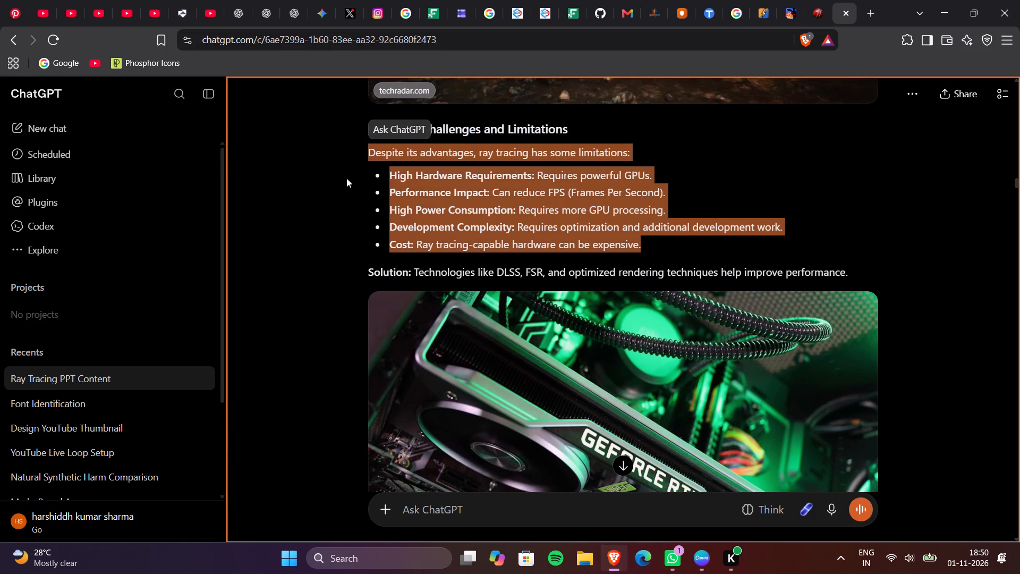
key(ctrl+c)
key(alt+Tab)
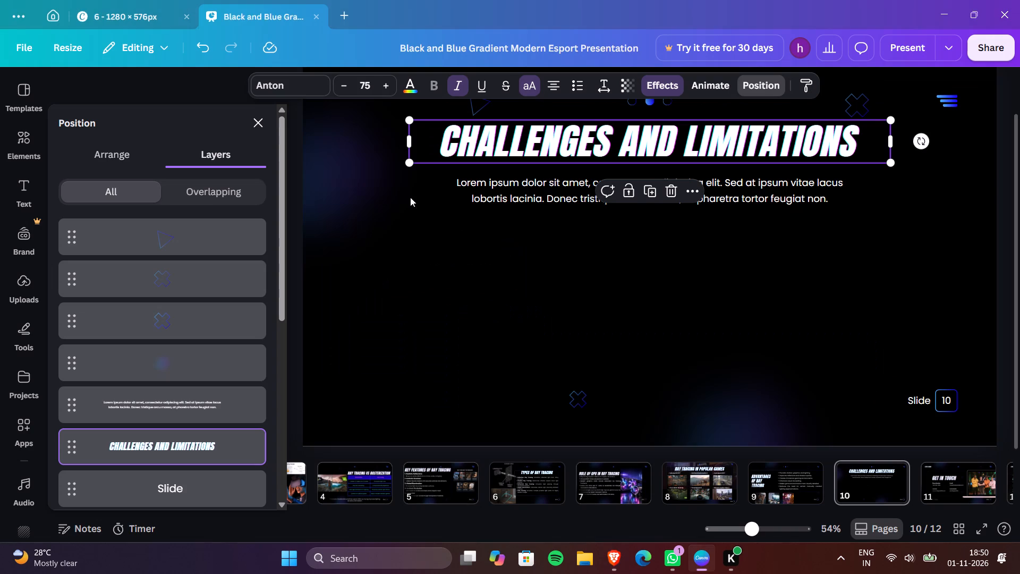
double_click(556, 189)
key(ctrl+v)
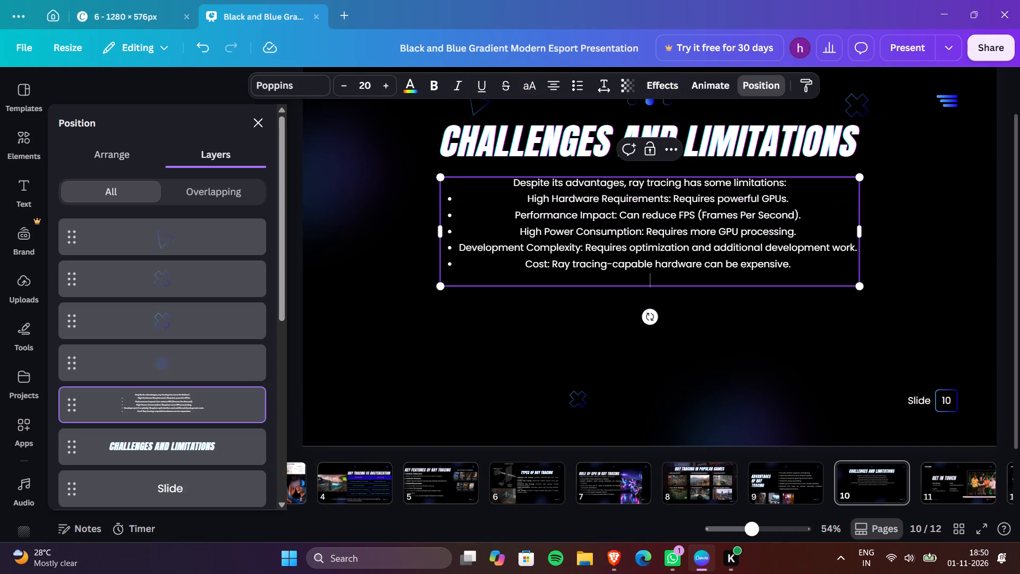
click(726, 357)
Left-align the limitations text on slide 10.
click(624, 247)
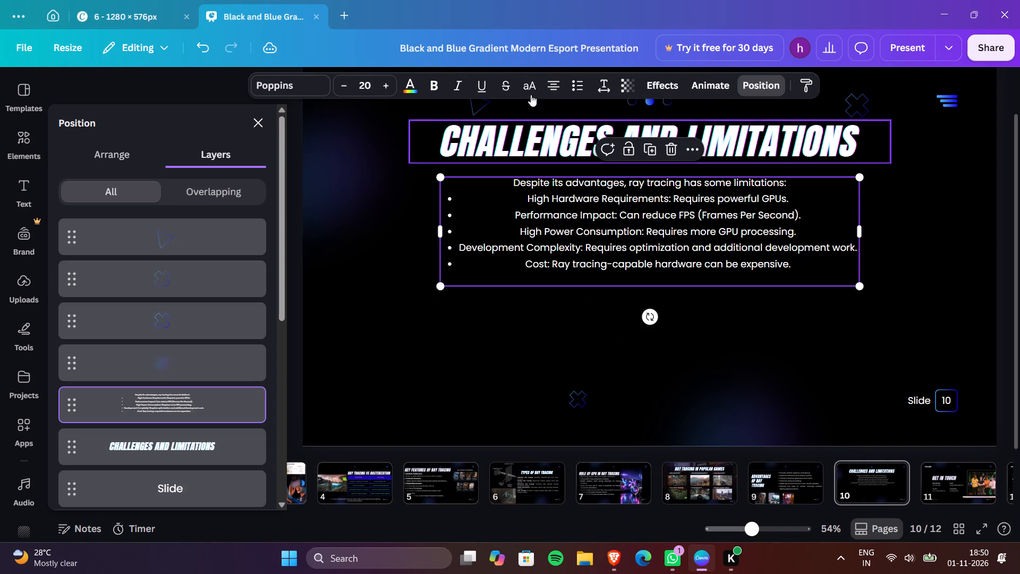
click(557, 89)
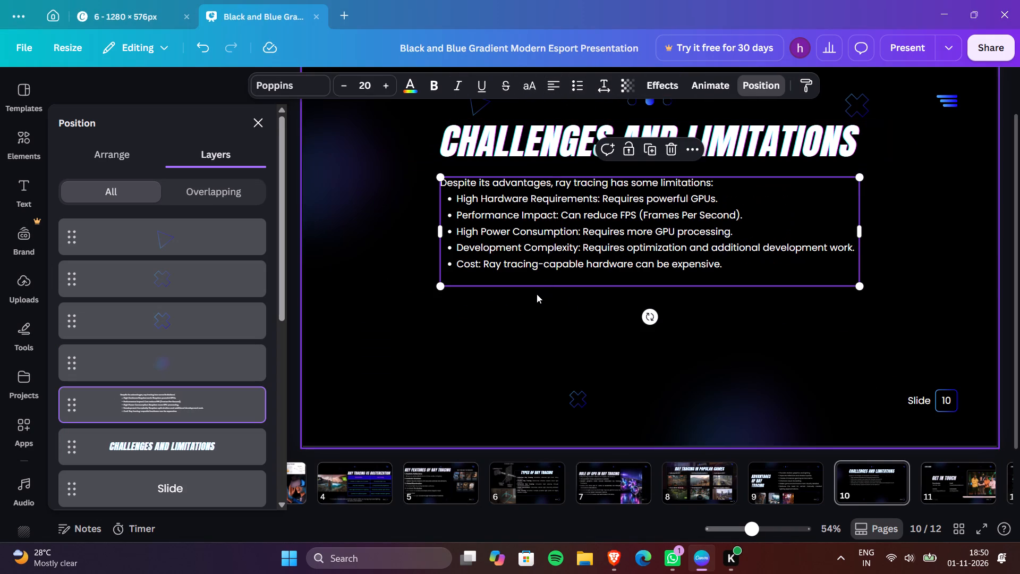
click(537, 294)
Set the limitations text on slide 10 to font size 30 and widen its box across most of the slide.
click(515, 241)
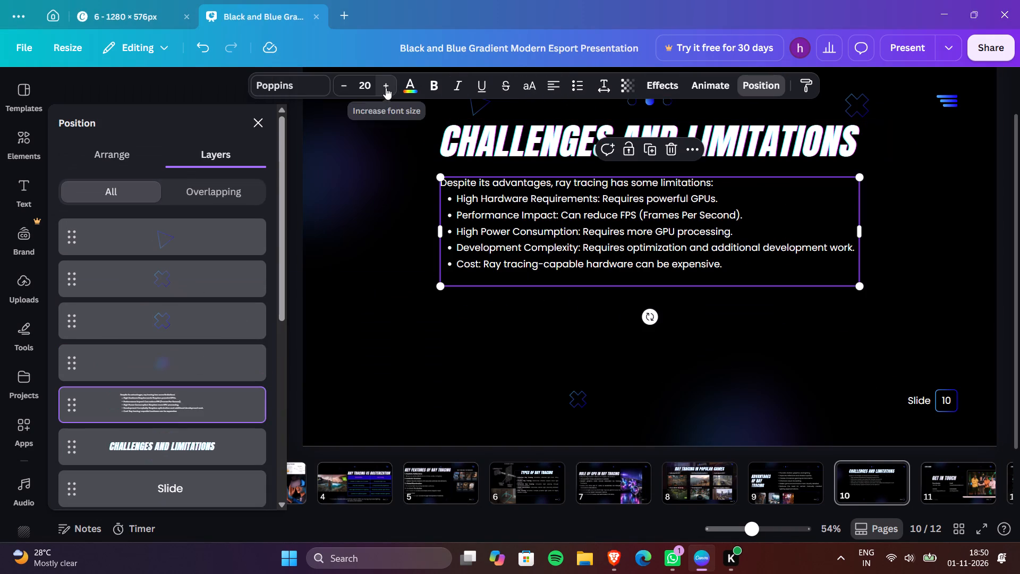
click(369, 84)
text(30)
key(Return)
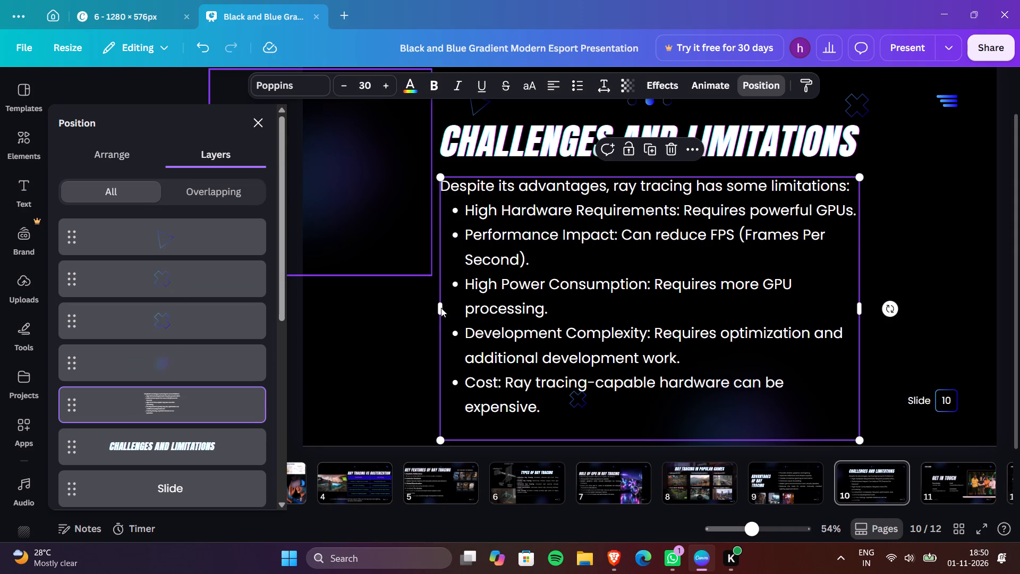
alt+drag(437, 308, 388, 318)
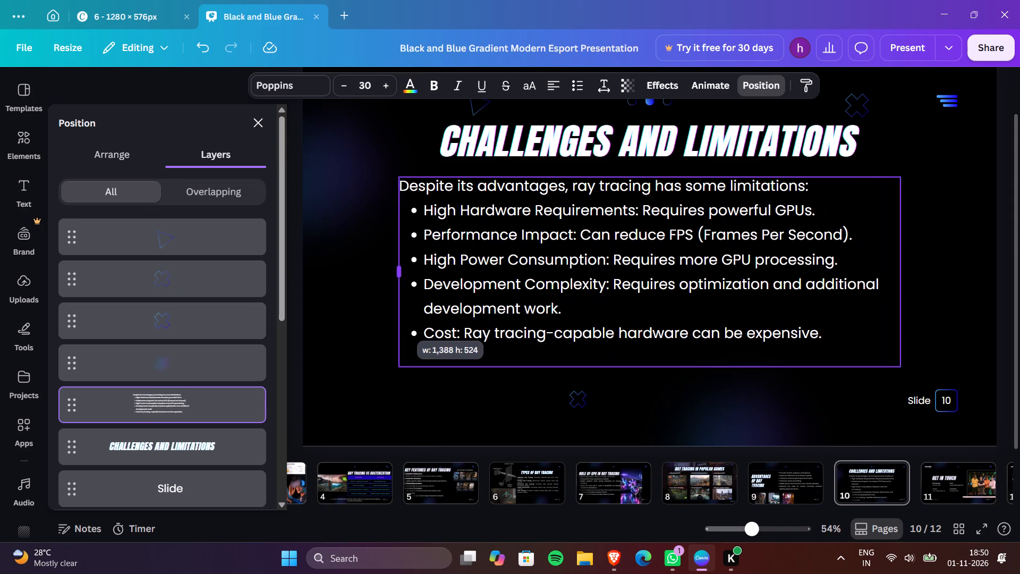
alt+drag(388, 318, 349, 318)
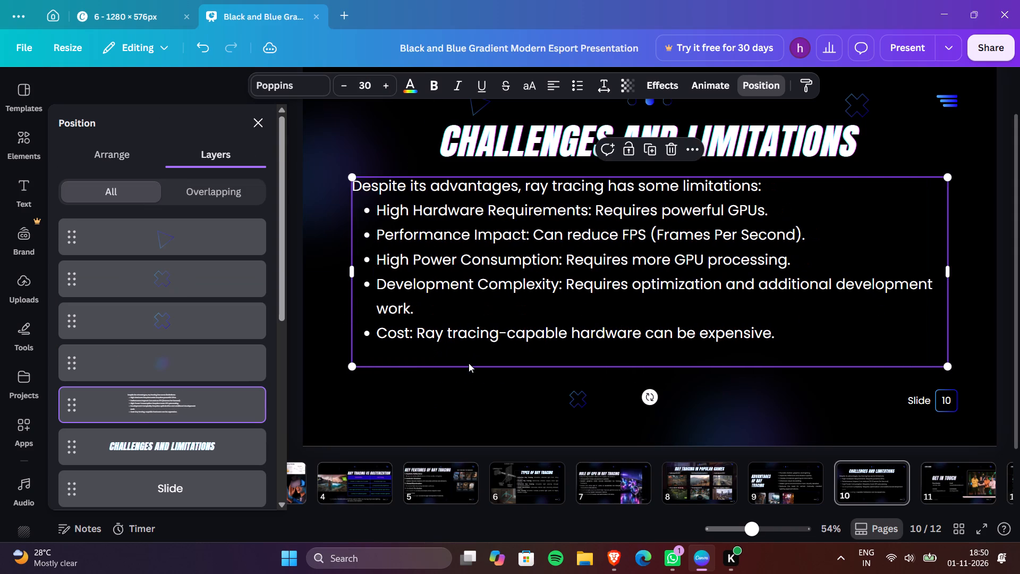
click(450, 382)
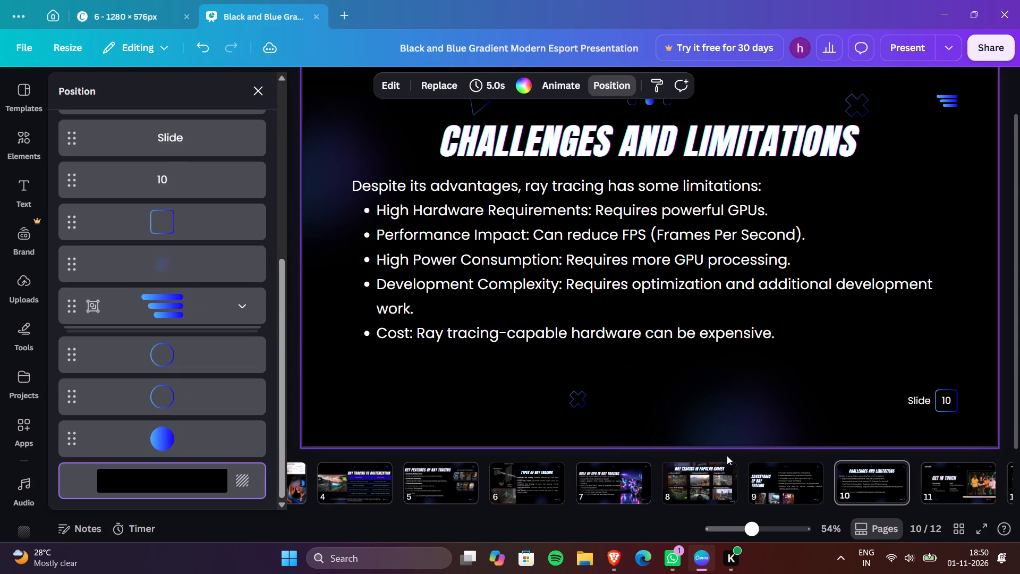
Nudge the limitations text box on slide 10 slightly down, away from the title.
click(868, 296)
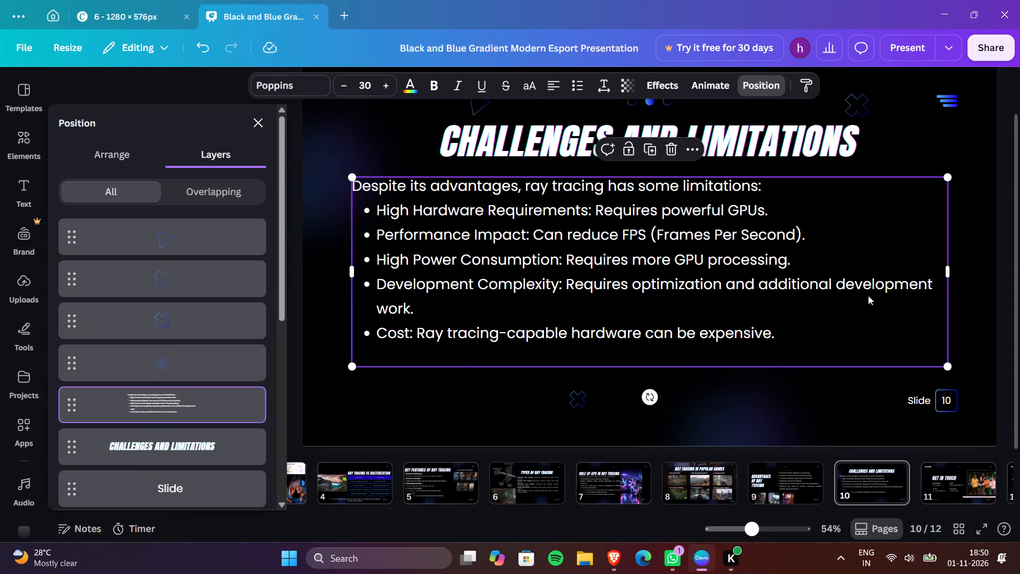
key(shift+Down)
key(shift+Down)
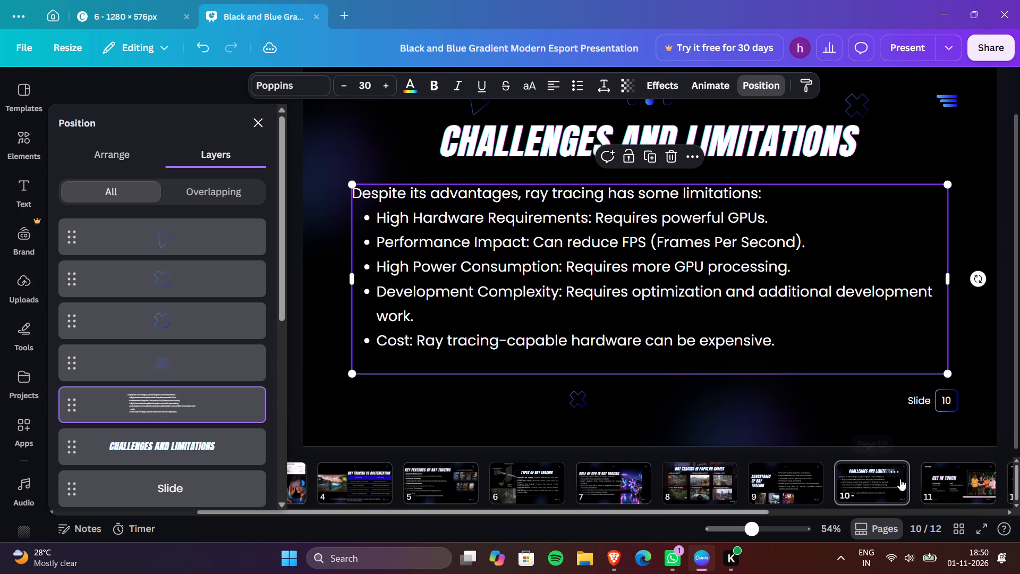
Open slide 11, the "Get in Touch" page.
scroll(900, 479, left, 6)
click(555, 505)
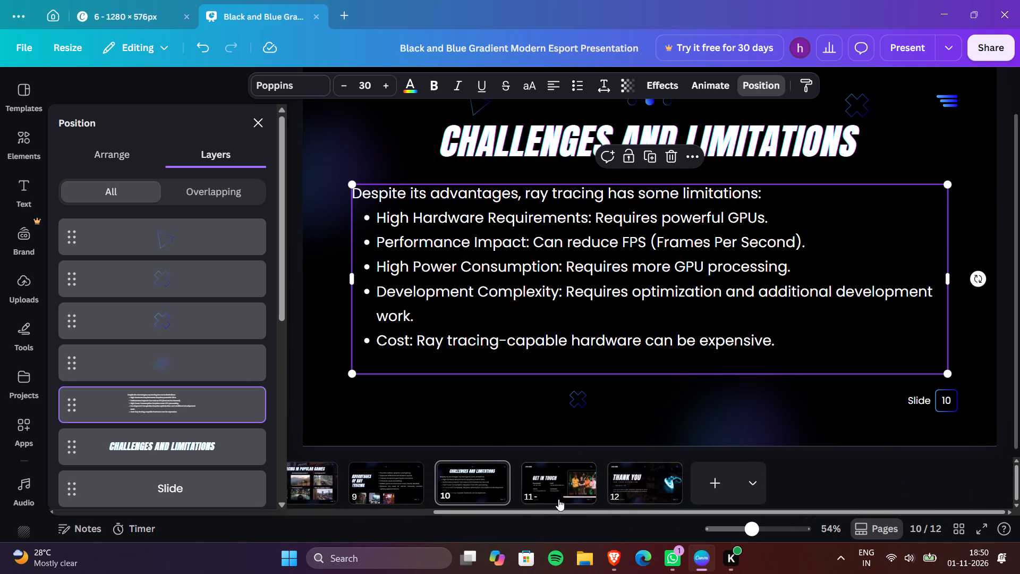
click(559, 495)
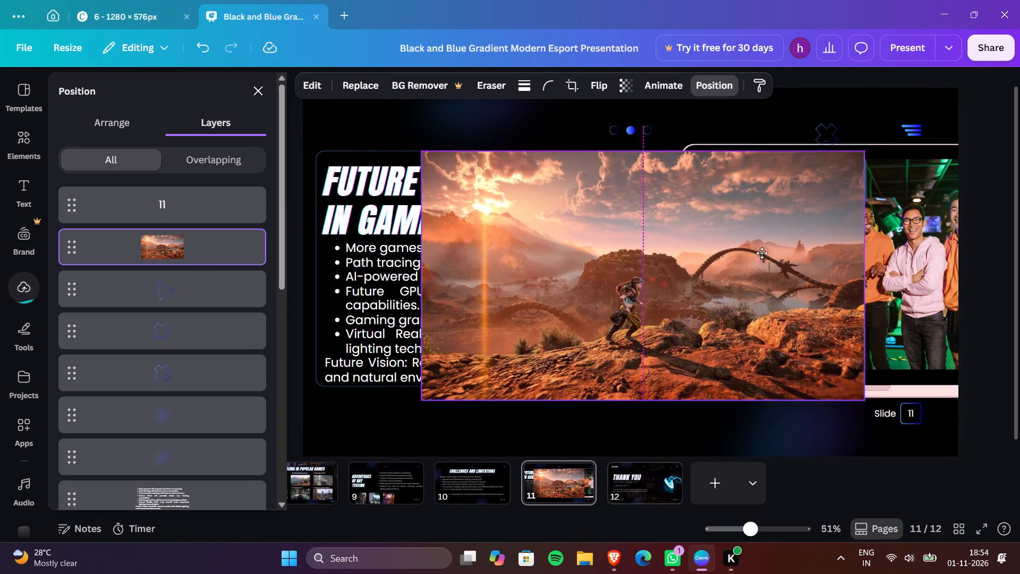
drag(762, 253, 789, 253)
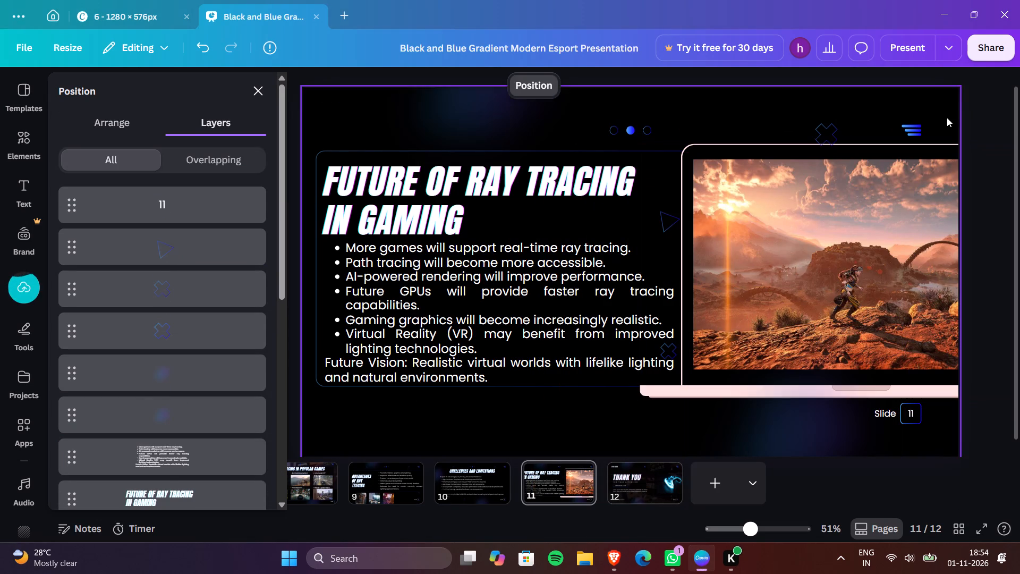
click(973, 102)
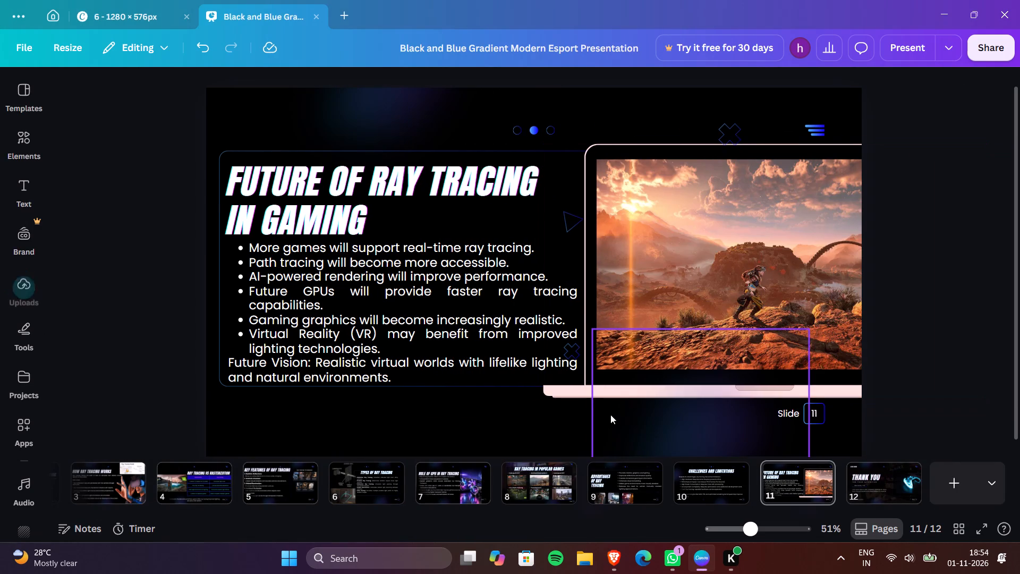
On slide 12, delete the "Esport Gaming" header, the "2024 Esport Presentation" footer and the whole "Press Any Key" button with its arrow.
click(871, 494)
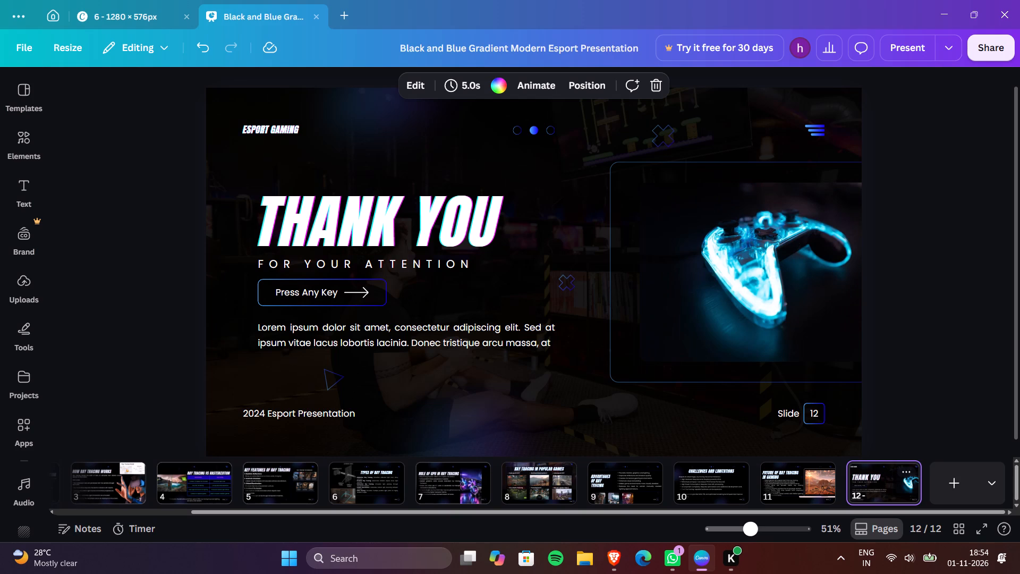
click(294, 418)
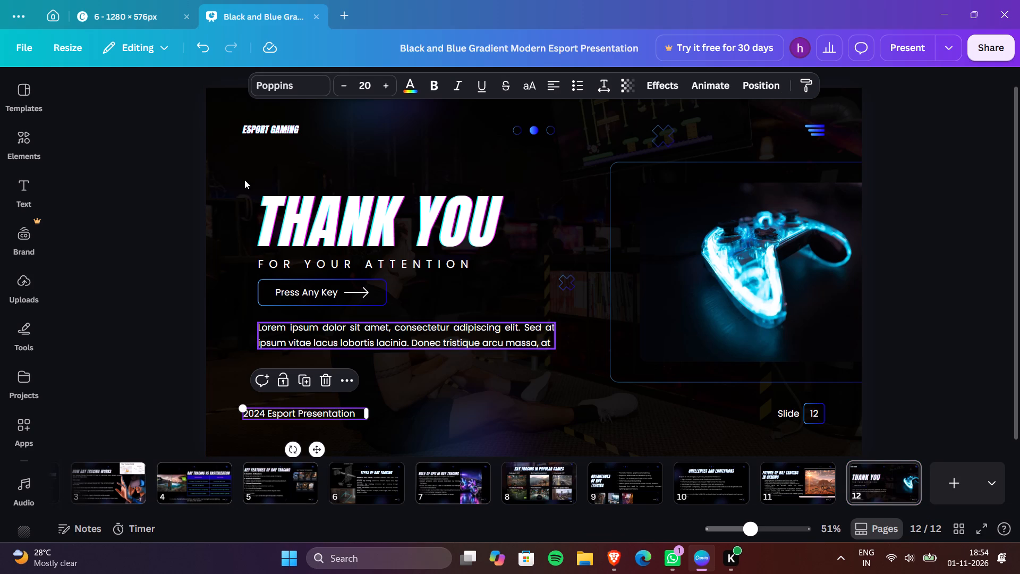
shift+click(256, 124)
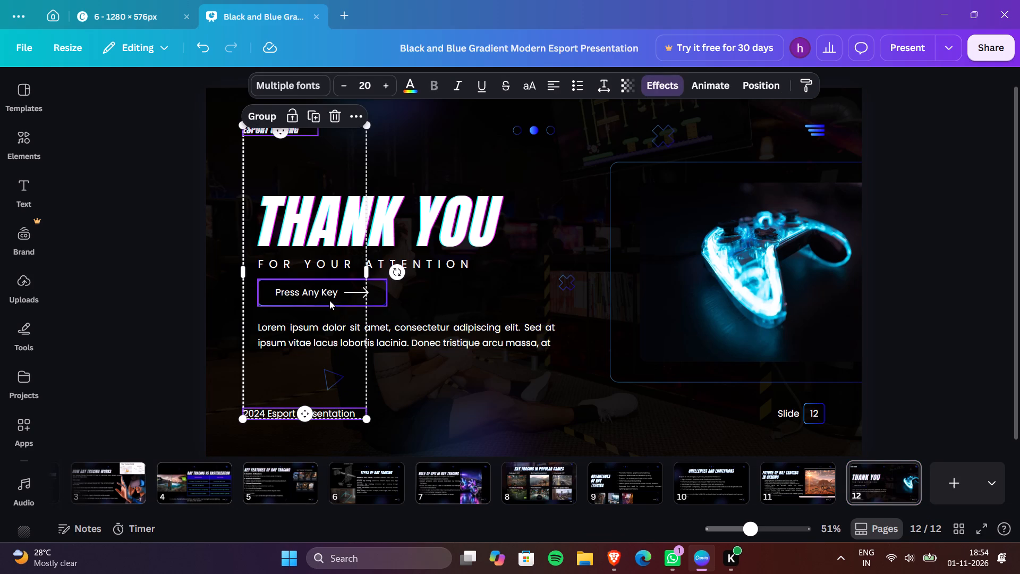
shift+click(326, 290)
shift+click(350, 291)
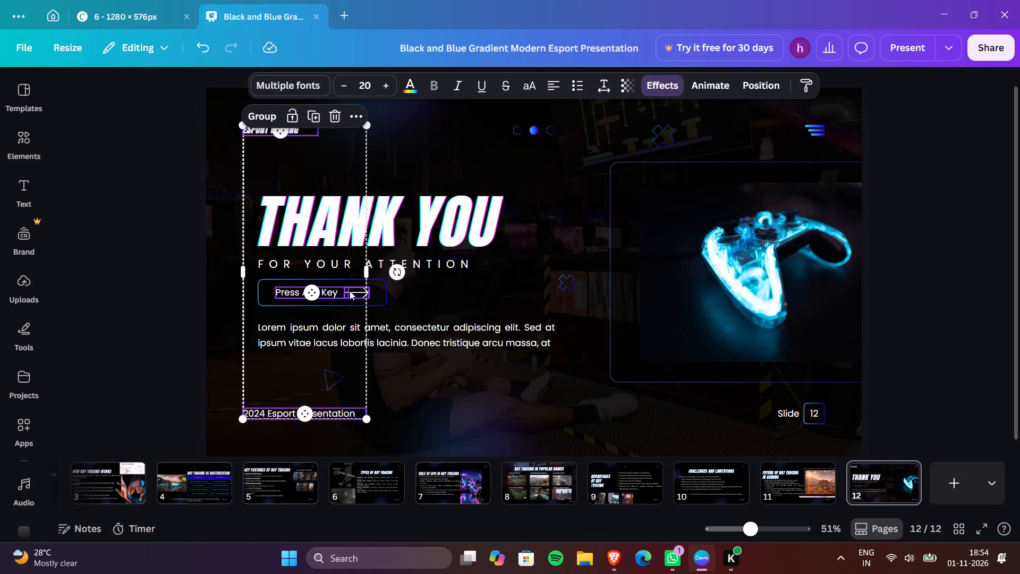
shift+click(377, 298)
key(Delete)
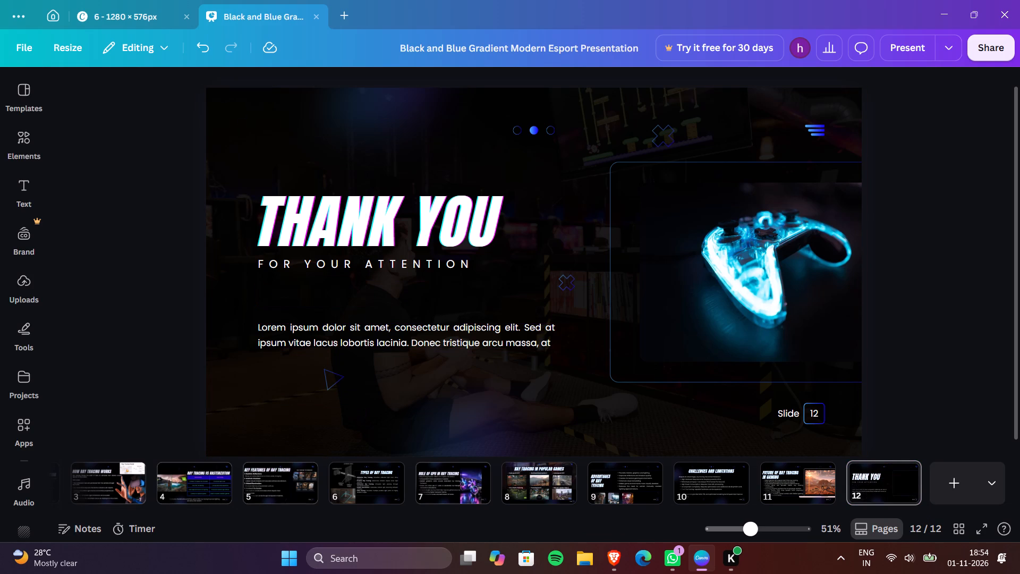
Back in ChatGPT, close the enlarged image and bring up the Slide 12 conclusion content.
key(alt+Tab)
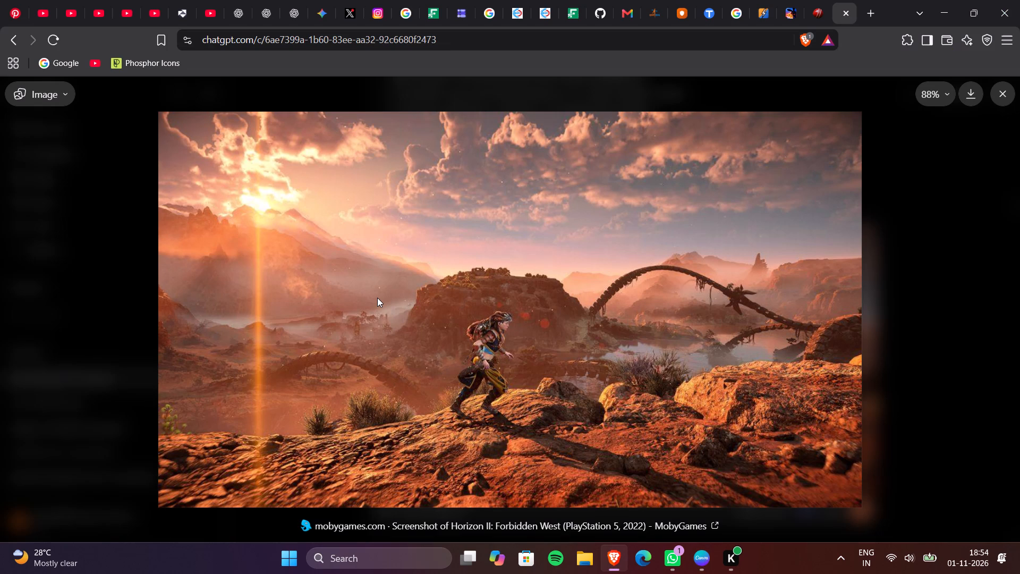
click(1000, 103)
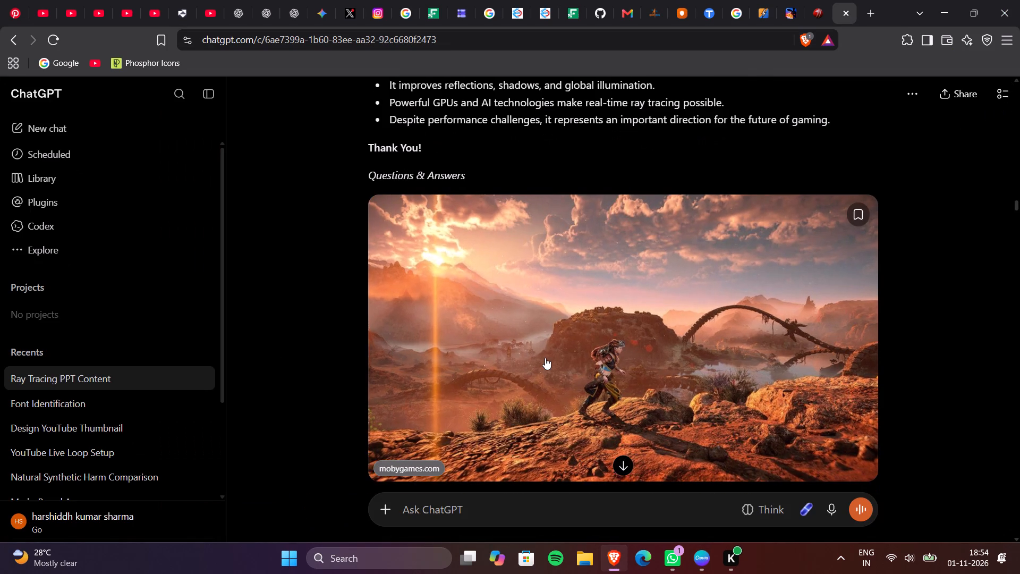
scroll(545, 358, up, 1)
Return to Canva and duplicate the Thank You slide, slide 12.
key(alt+Tab)
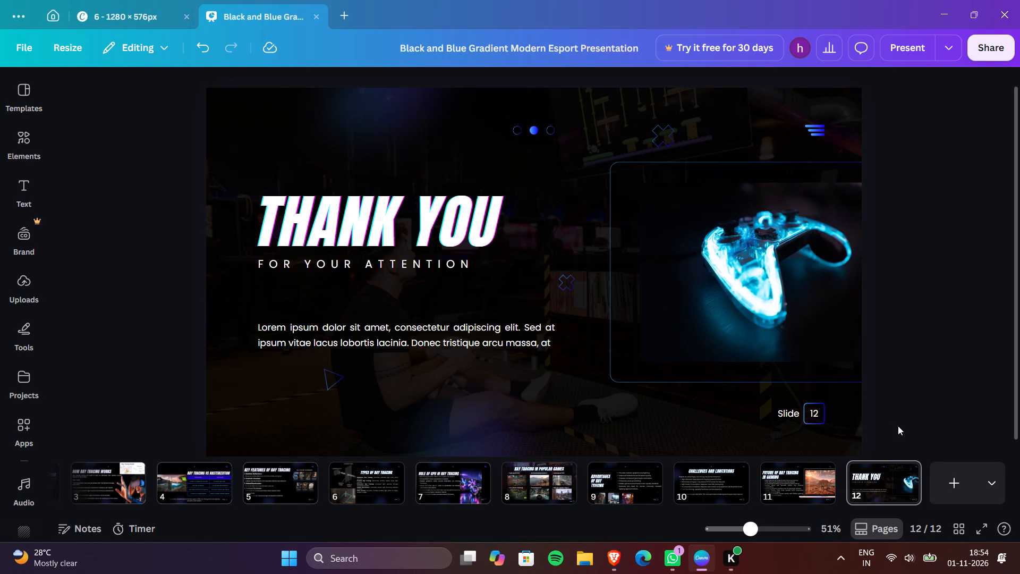
key(ctrl+d)
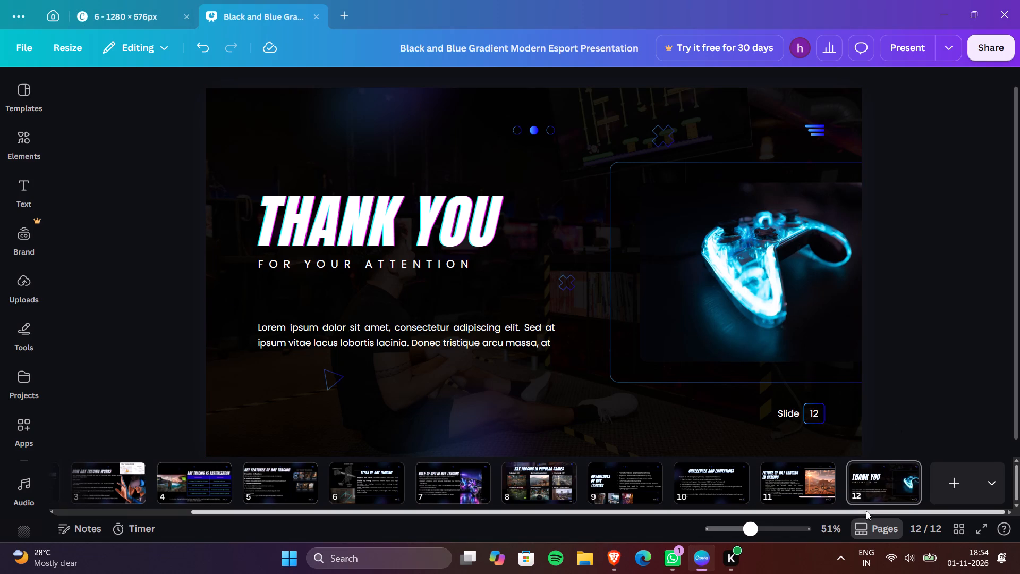
click(889, 482)
key(ctrl+d)
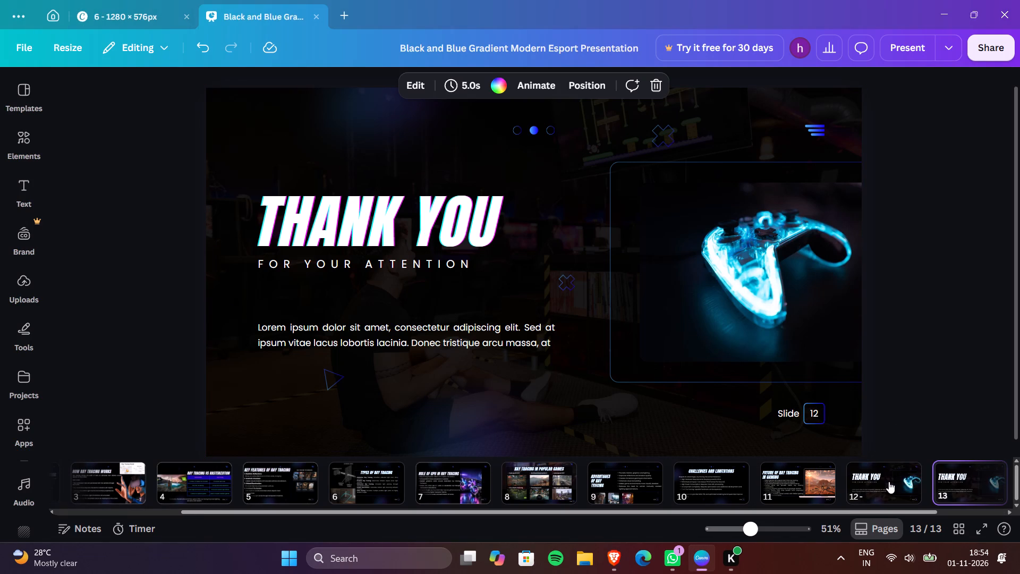
On slide 12, move the glowing controller image together with its outlined frame over to the slide's left side.
click(889, 482)
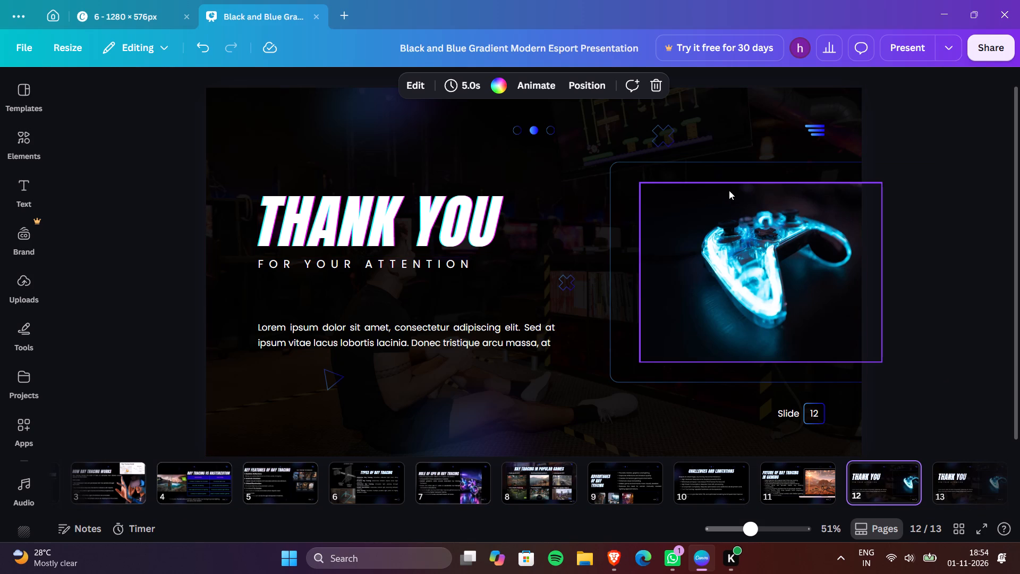
shift+click(616, 246)
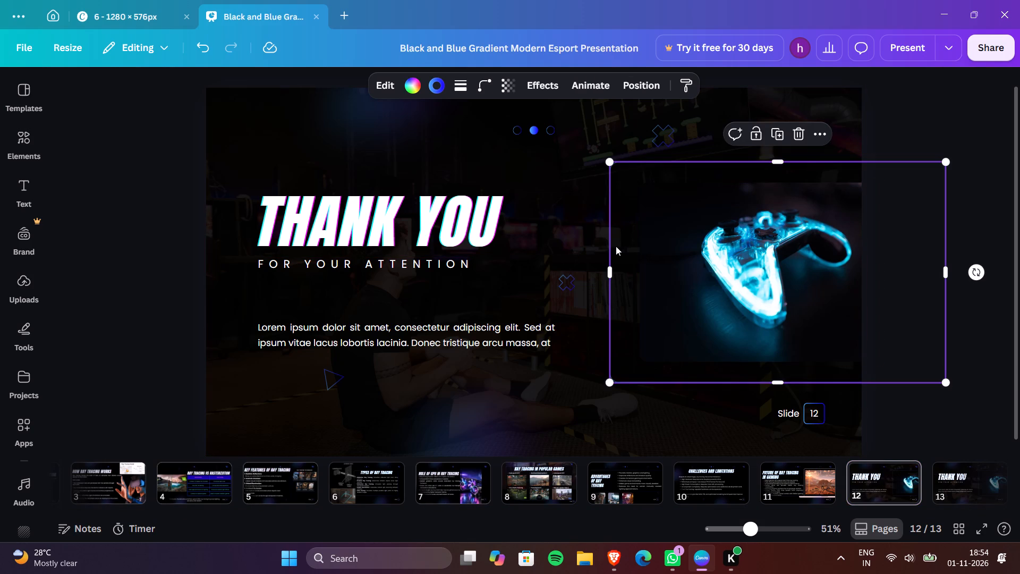
shift+click(735, 265)
shift+drag(735, 265, 212, 293)
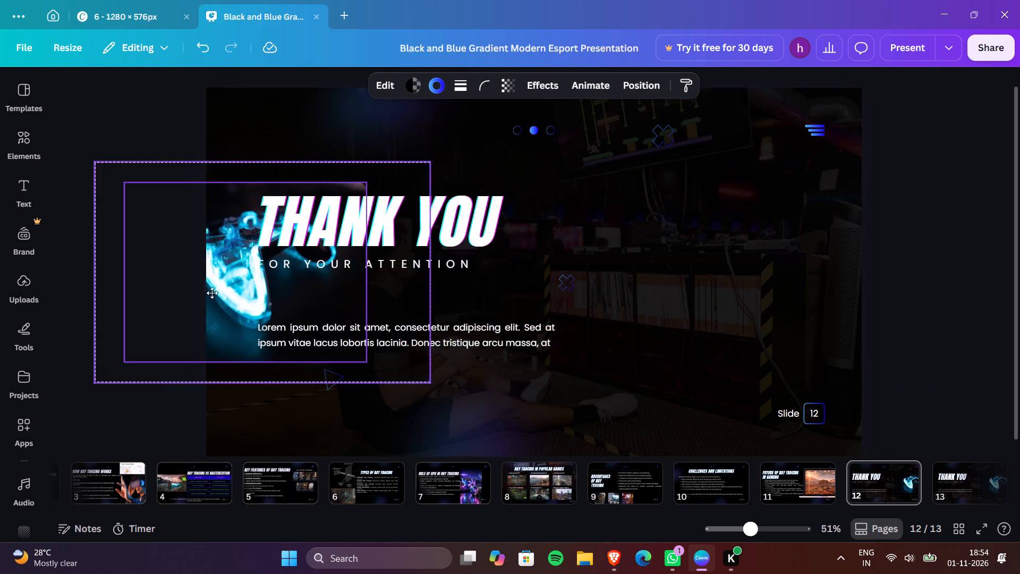
shift+drag(212, 293, 254, 290)
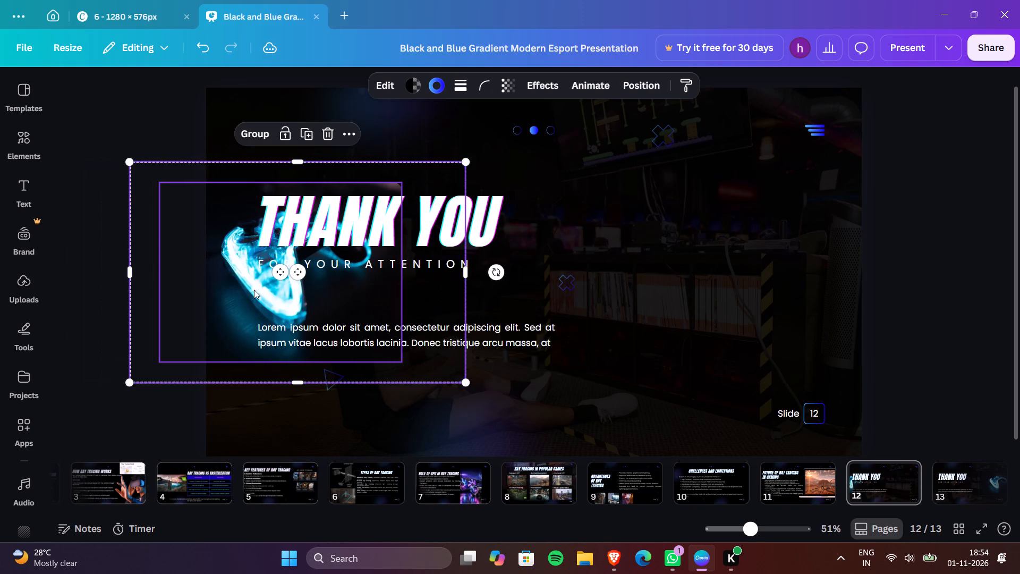
Move slide 12's heading, subtitle and lorem ipsum text together to the right half of the slide, clear of the controller image.
click(428, 237)
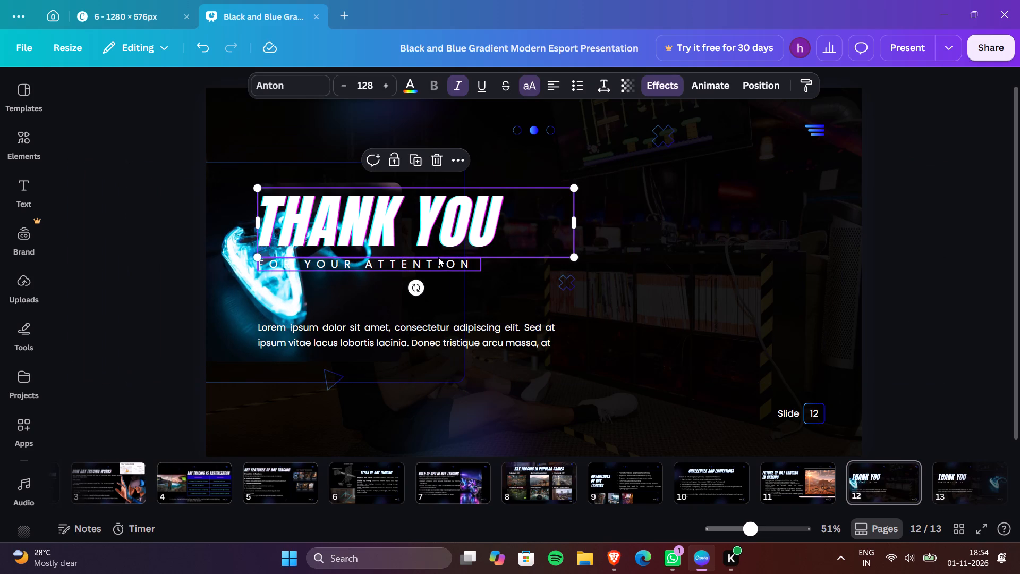
shift+click(438, 257)
shift+click(463, 328)
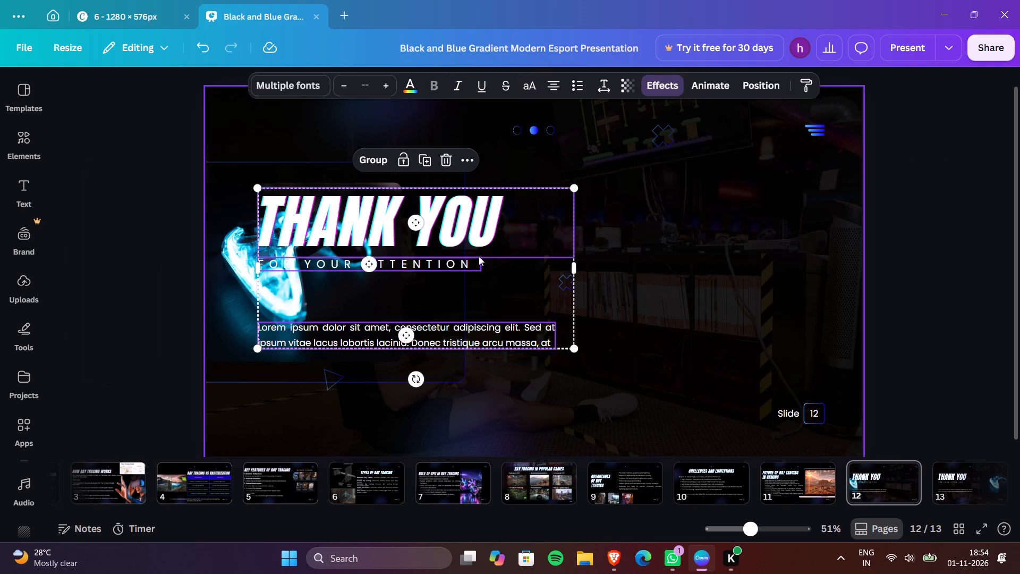
shift+drag(479, 256, 735, 277)
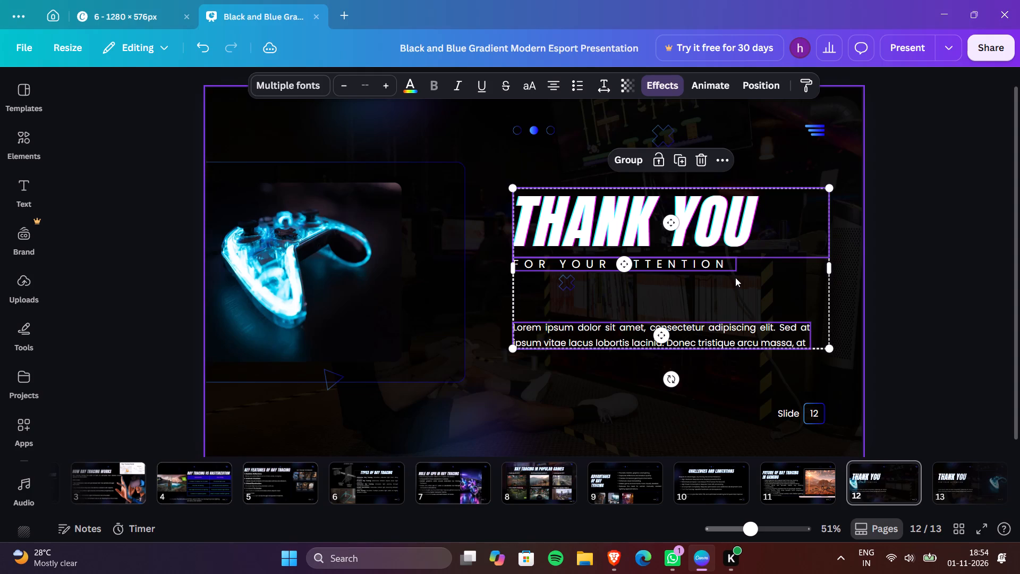
Copy the title word "Conclusion" from ChatGPT's Slide 12 and replace slide 12's "Thank You" heading with it.
key(alt+Tab)
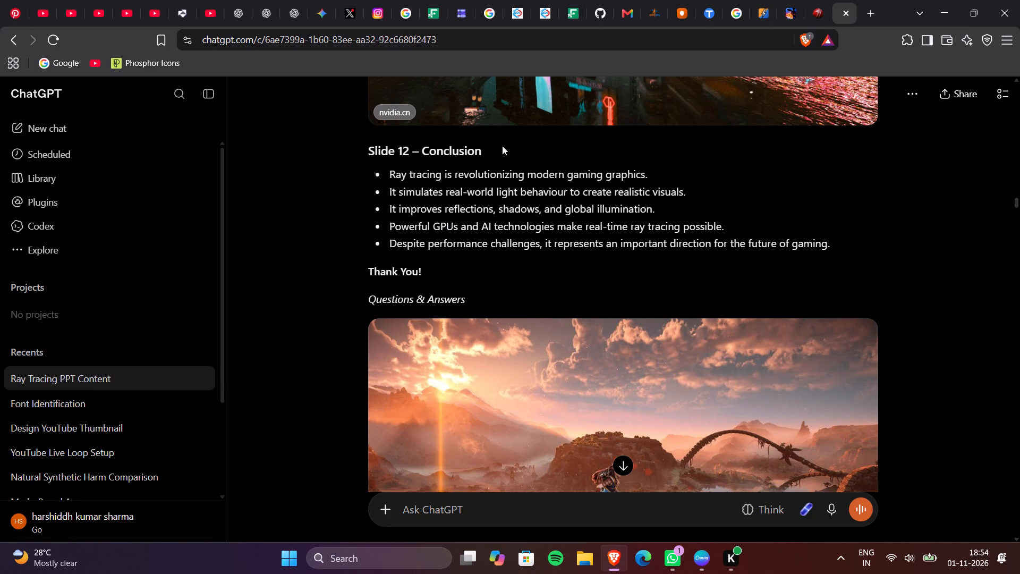
drag(499, 153, 424, 155)
key(ctrl+c)
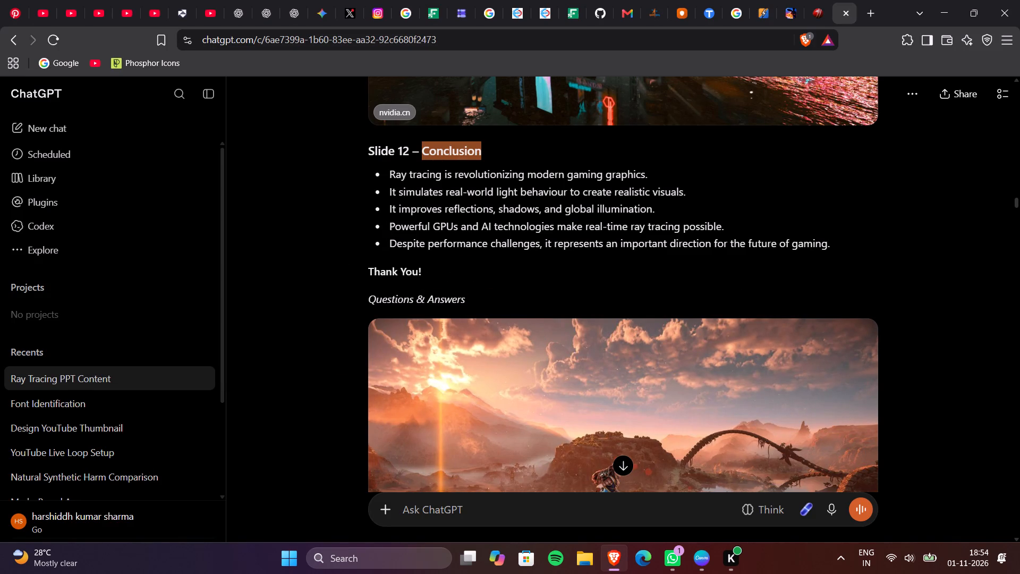
key(alt+Tab)
click(598, 244)
double_click(591, 231)
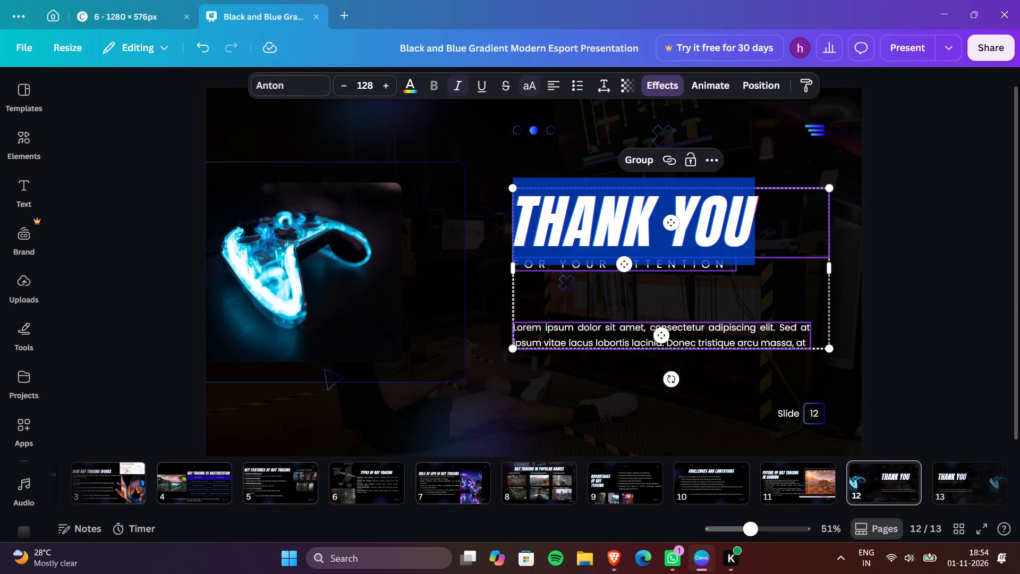
key(ctrl+v)
click(883, 307)
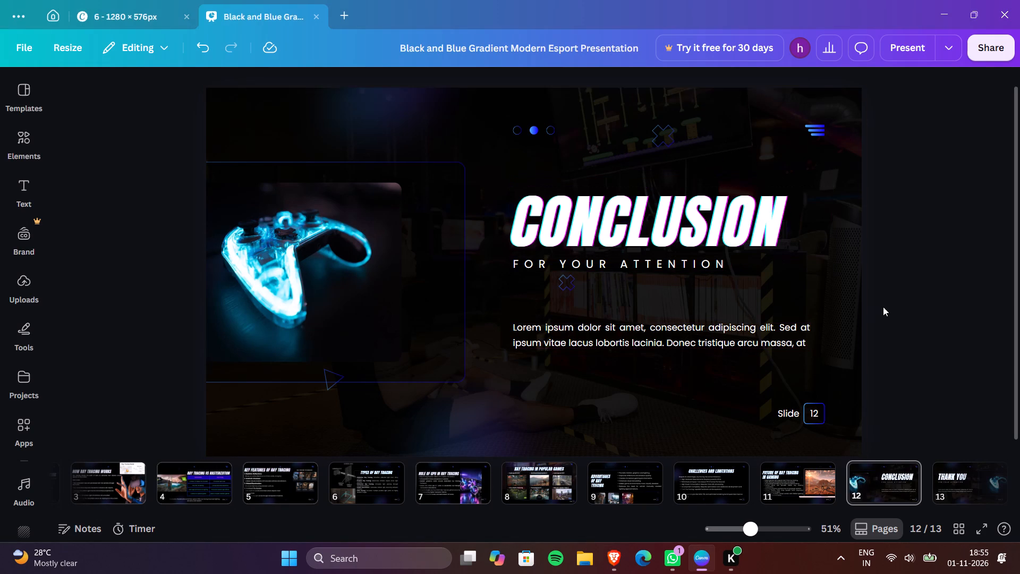
Set the Conclusion heading's font size to 90.
click(670, 230)
click(365, 92)
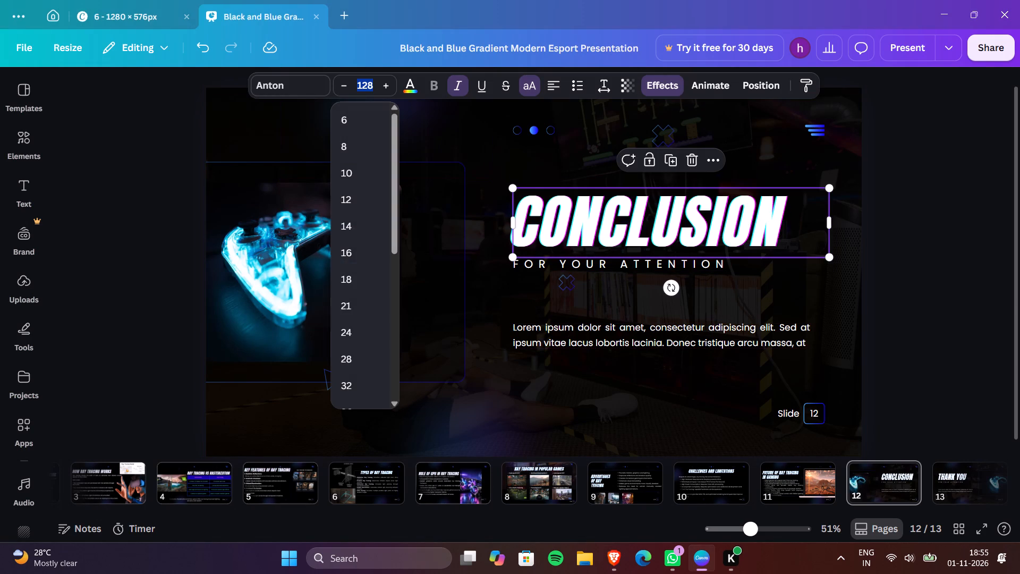
text(90)
key(Return)
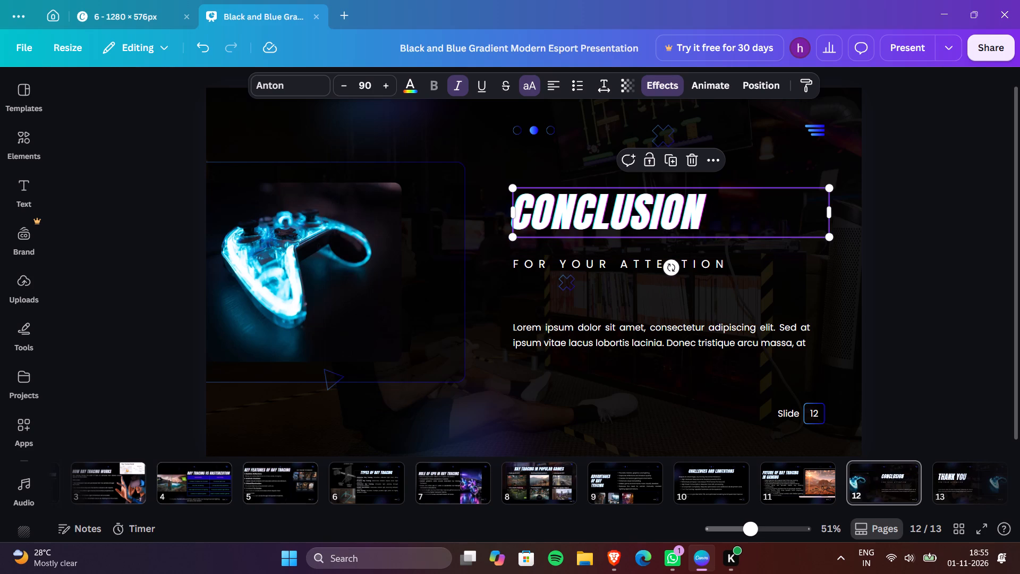
click(567, 272)
click(630, 266)
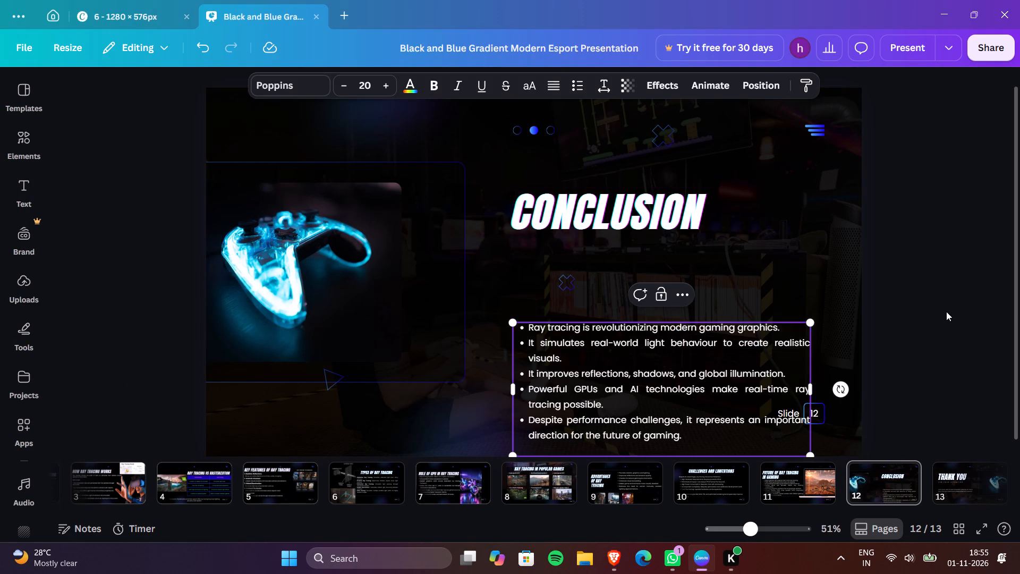
Move slide 12's Conclusion heading up just below the dots and place the bullet text directly beneath it.
drag(616, 369, 614, 323)
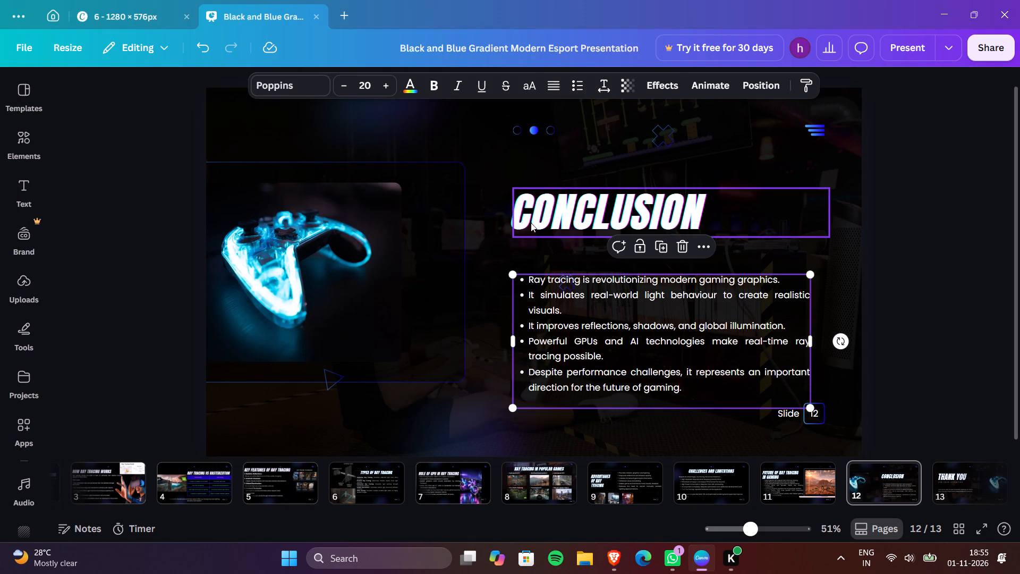
click(528, 221)
shift+drag(576, 227, 583, 181)
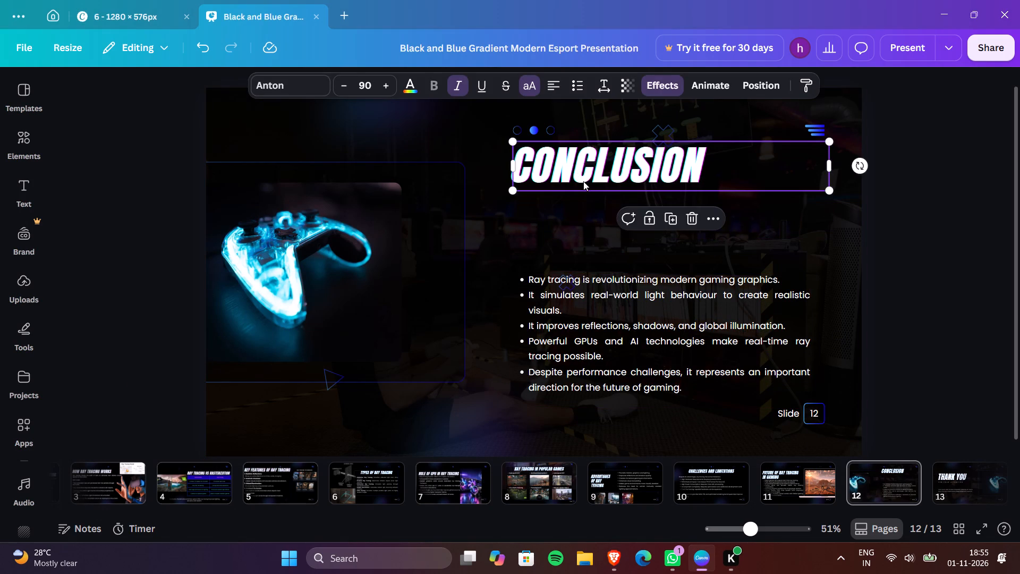
click(583, 318)
shift+drag(583, 318, 575, 239)
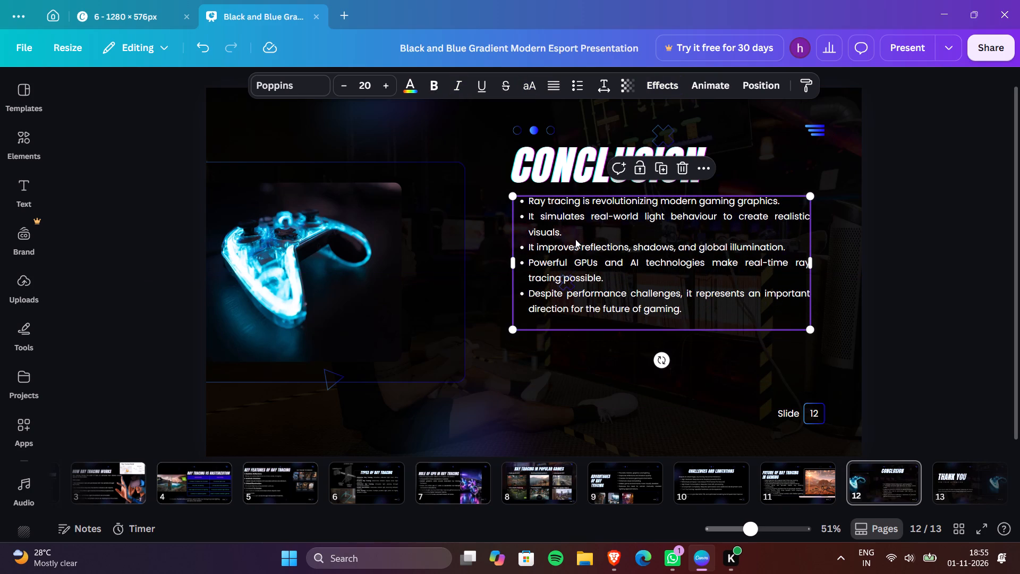
click(983, 255)
Set the font size of slide 12's bullet text to 25.
click(660, 288)
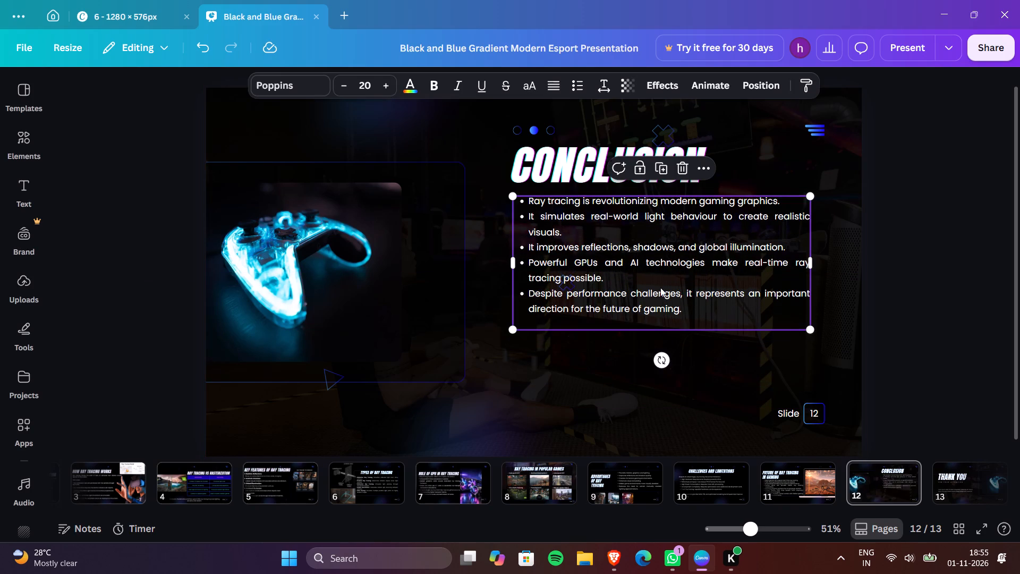
triple_click(381, 81)
triple_click(381, 81)
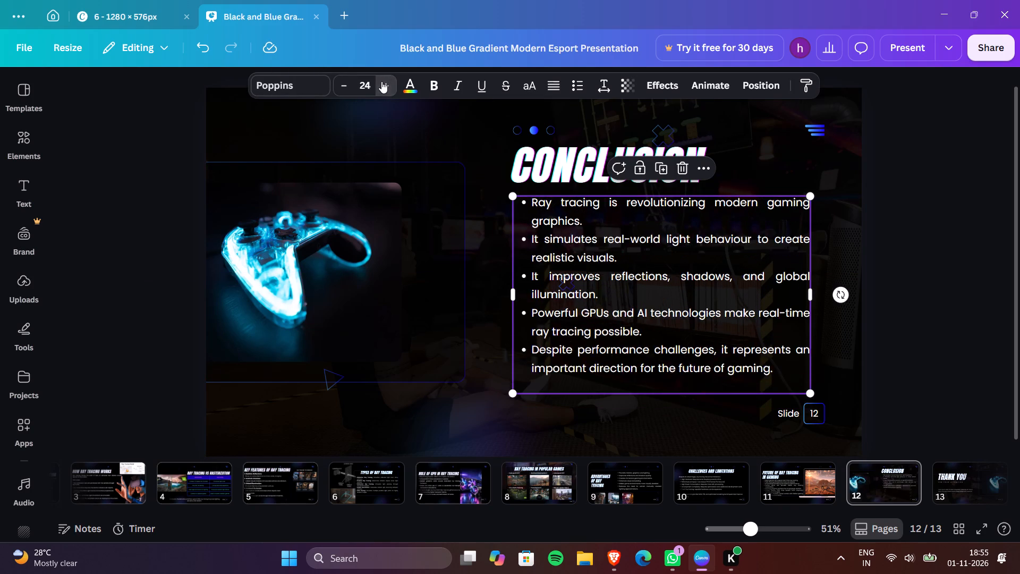
click(345, 80)
click(897, 196)
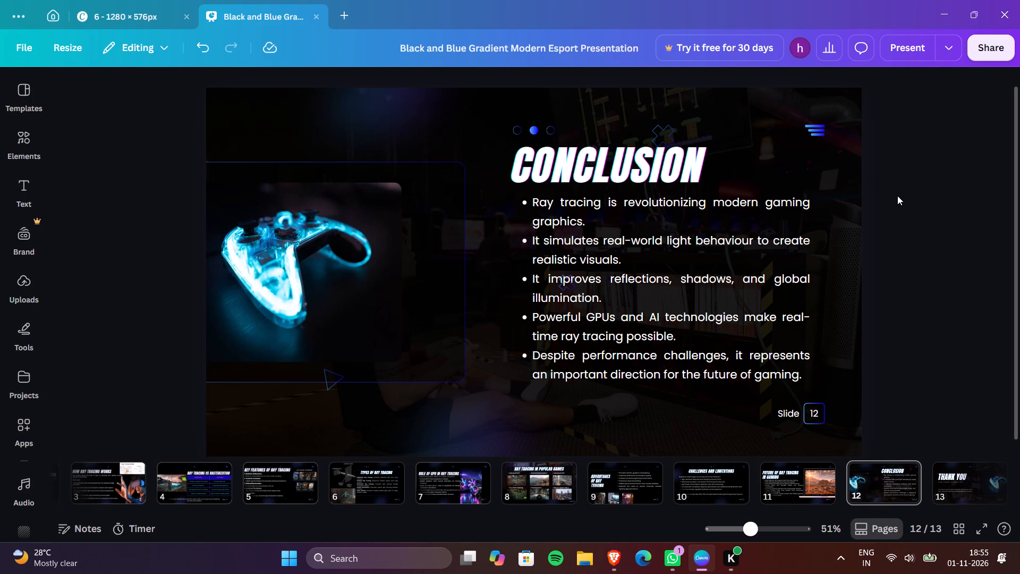
Open slide 13, the Thank You slide.
scroll(864, 494, left, 7)
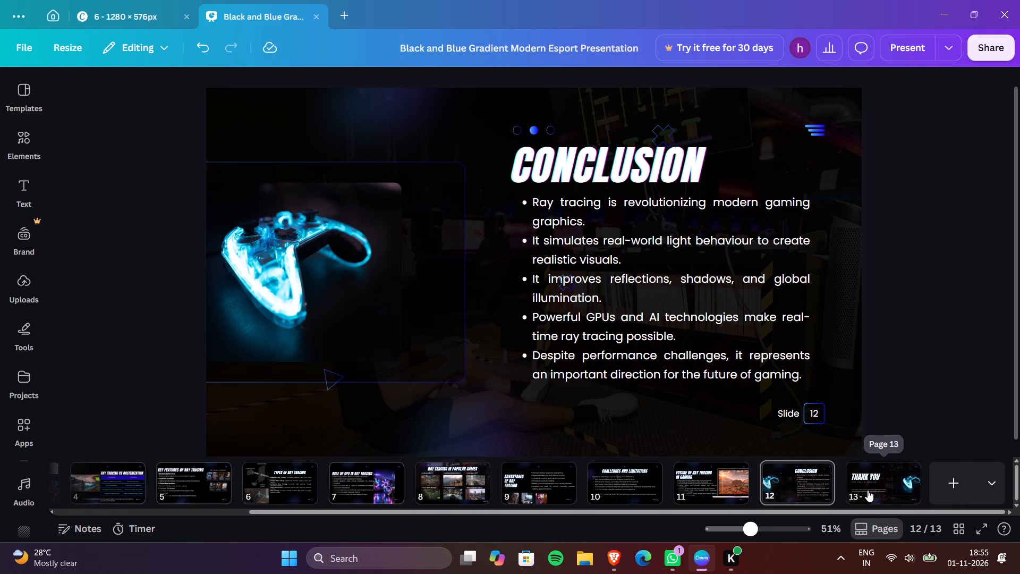
click(878, 490)
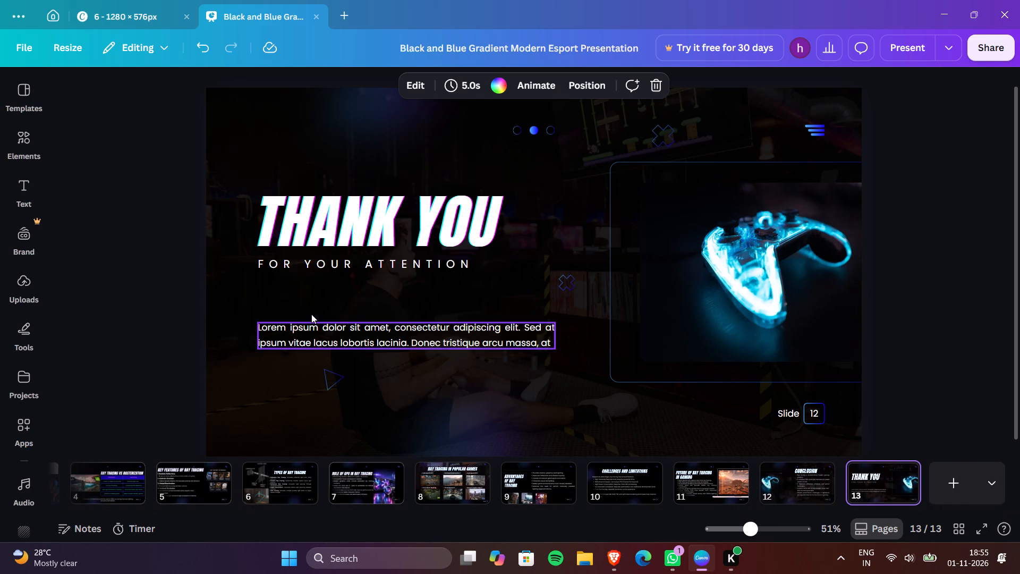
click(311, 314)
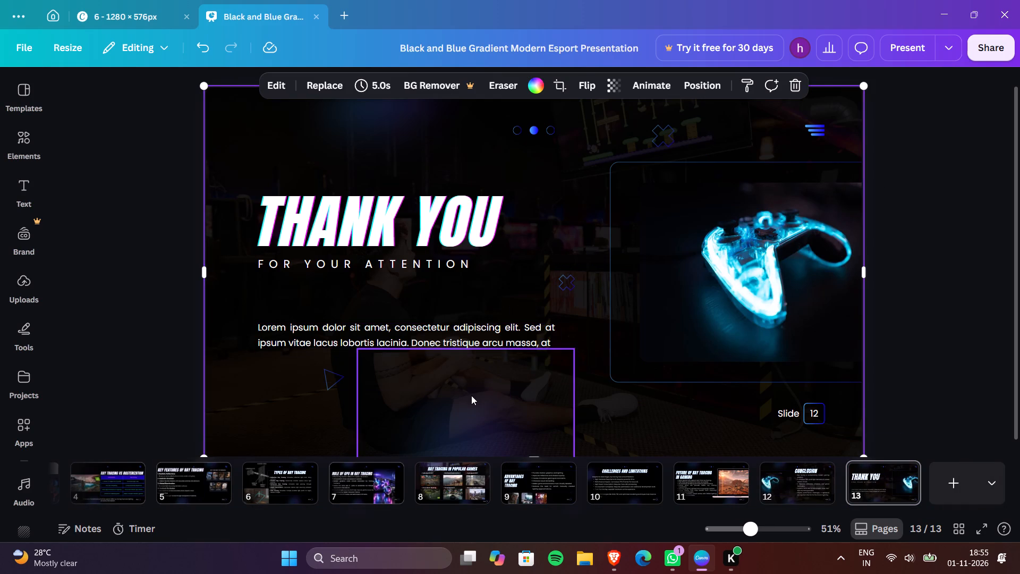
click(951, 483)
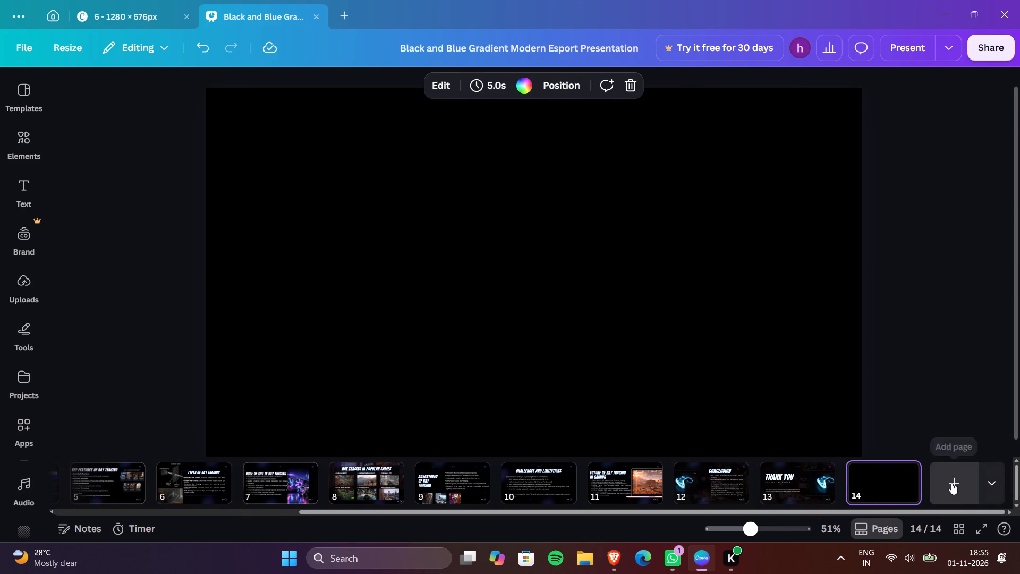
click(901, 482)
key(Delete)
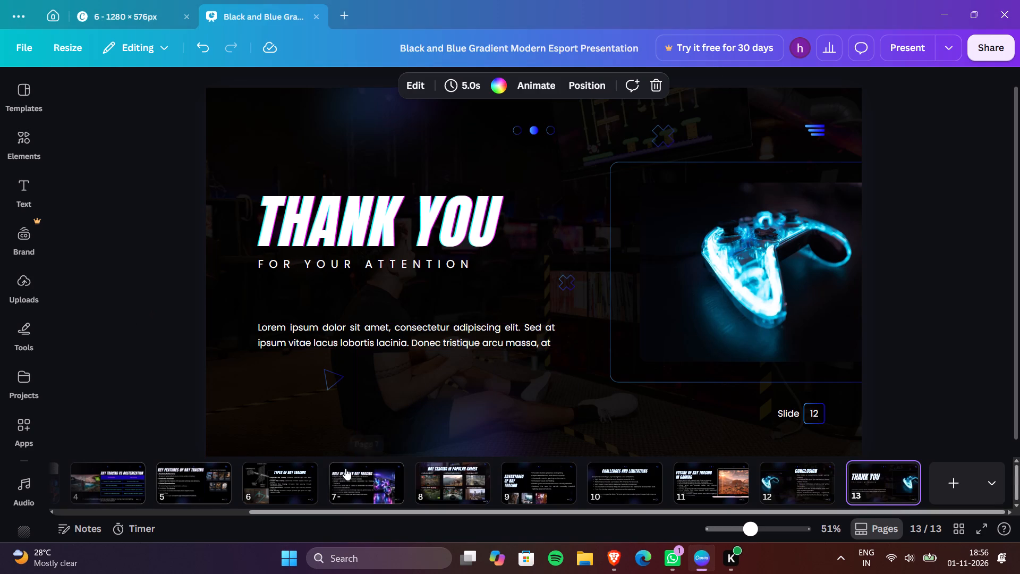
Delete the lorem ipsum text from the Thank You slide.
scroll(345, 468, right, 11)
scroll(345, 468, left, 11)
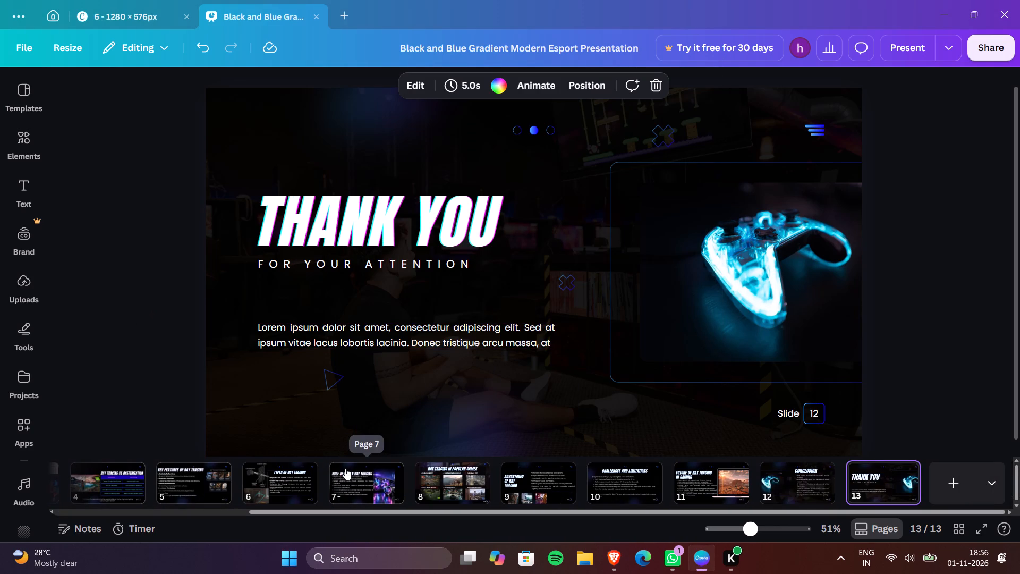
click(433, 334)
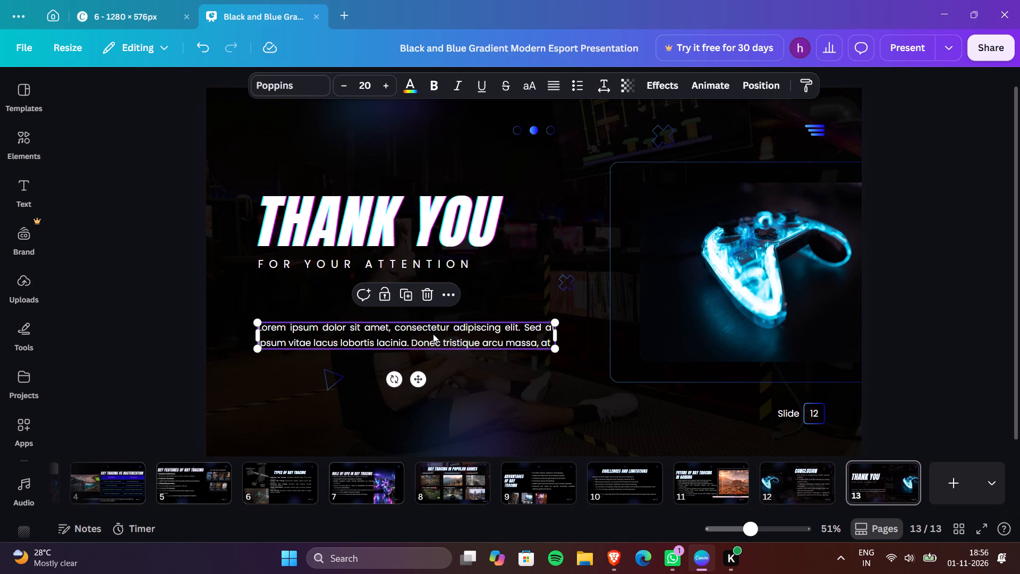
key(Delete)
Copy the "Press Any Key" text, its arrow and outlined box from slide 1 and paste them onto slide 13.
scroll(107, 460, right, 8)
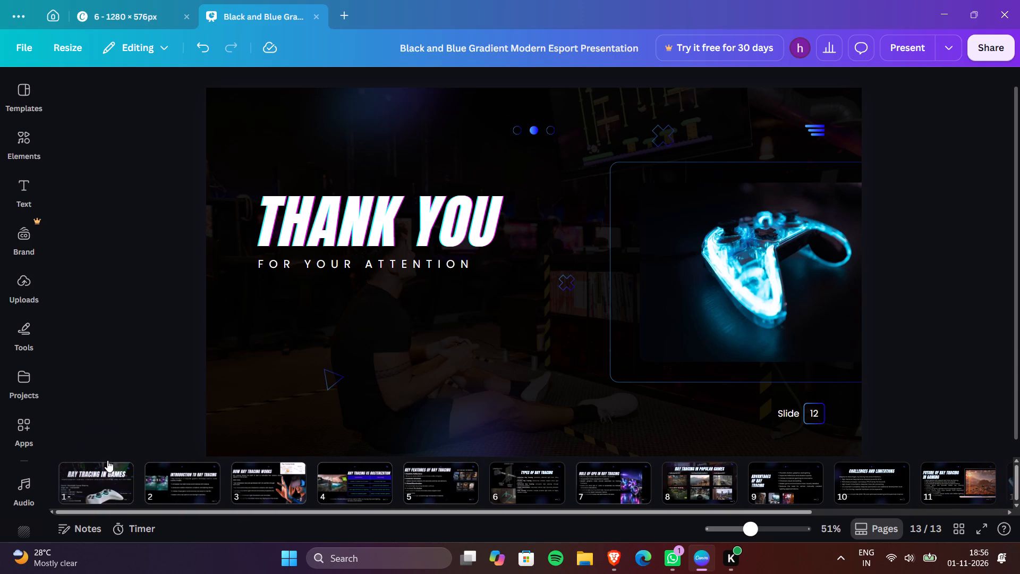
click(117, 483)
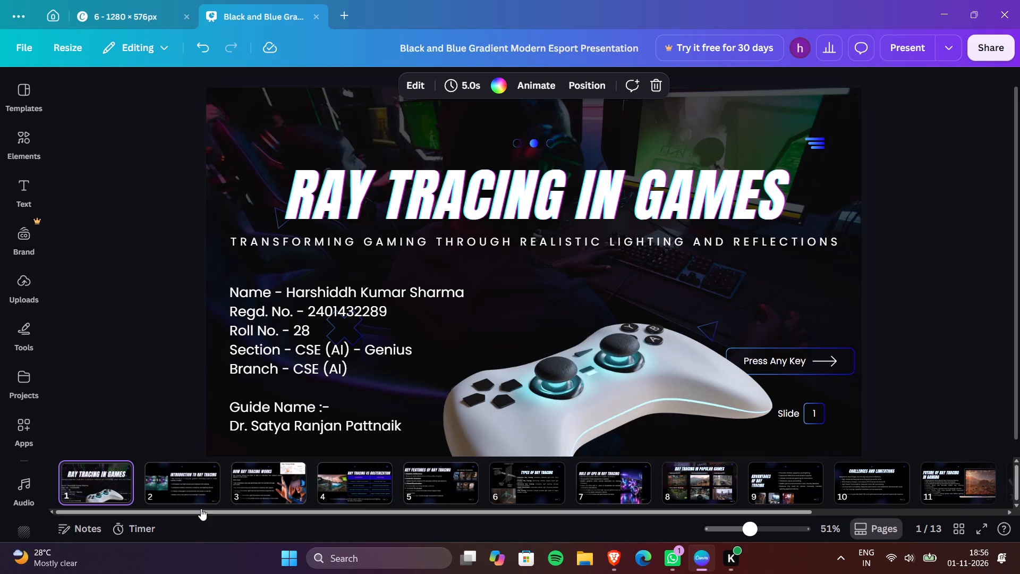
click(789, 363)
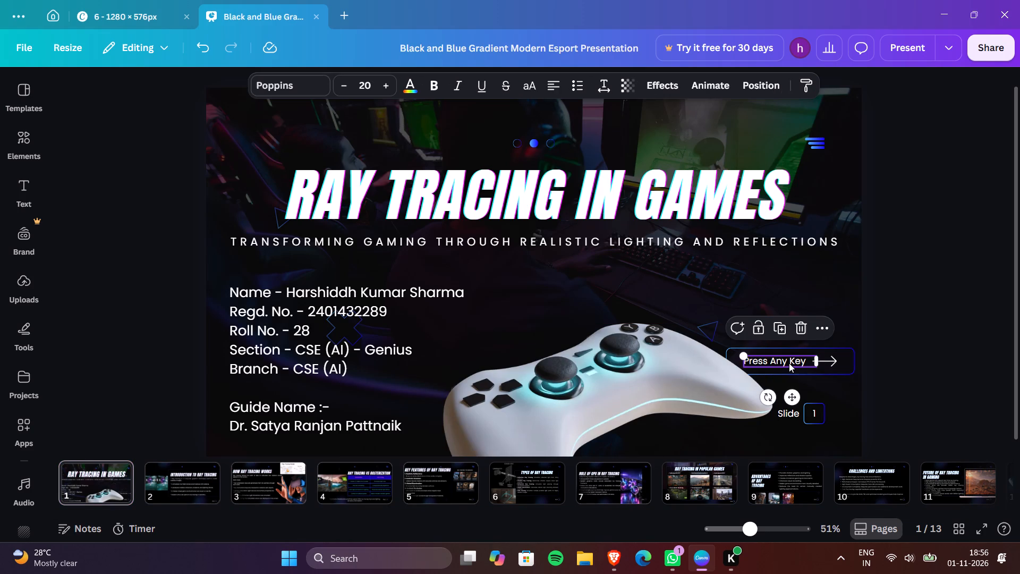
shift+click(832, 361)
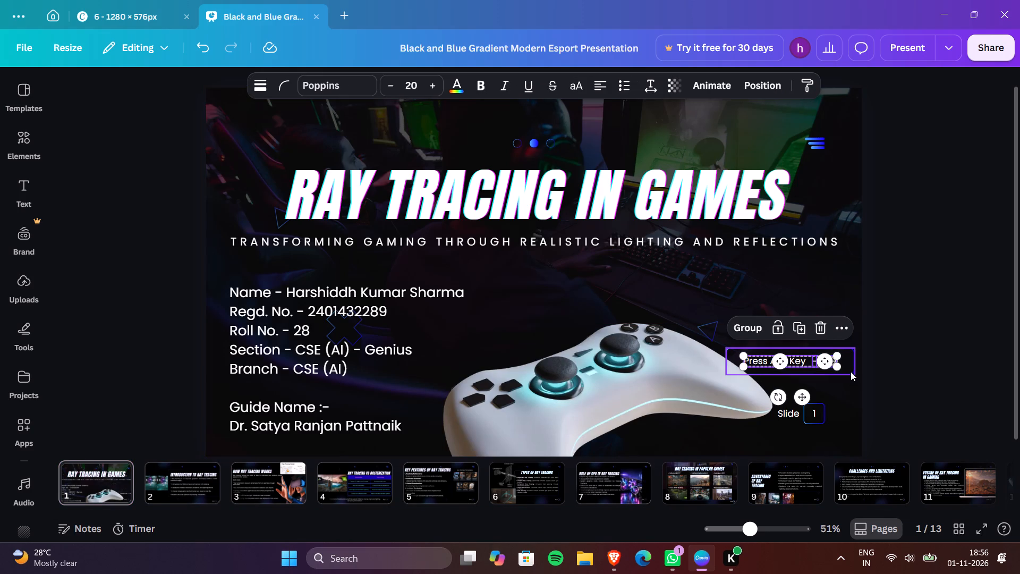
shift+click(851, 371)
key(ctrl+c)
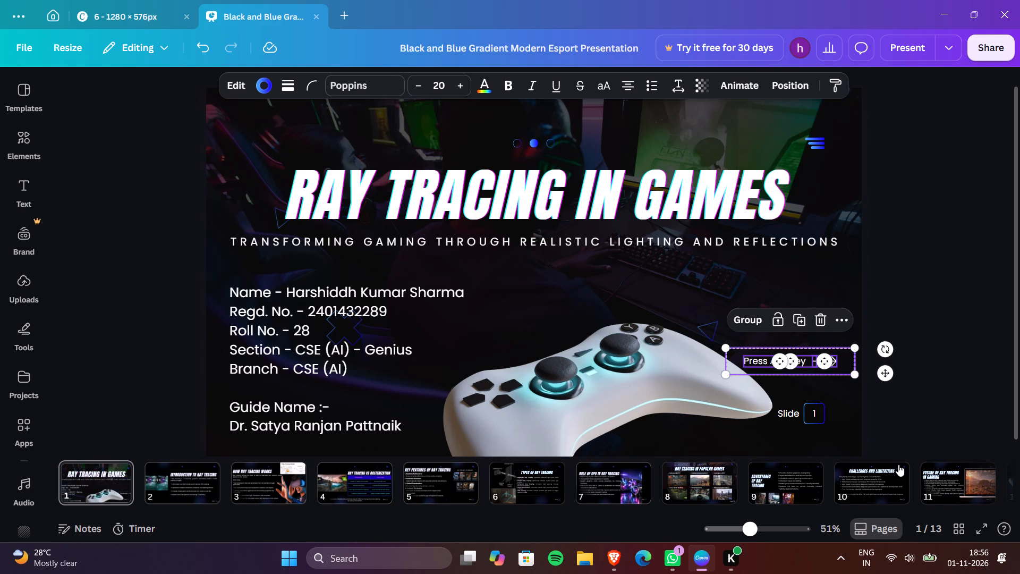
scroll(898, 474, left, 15)
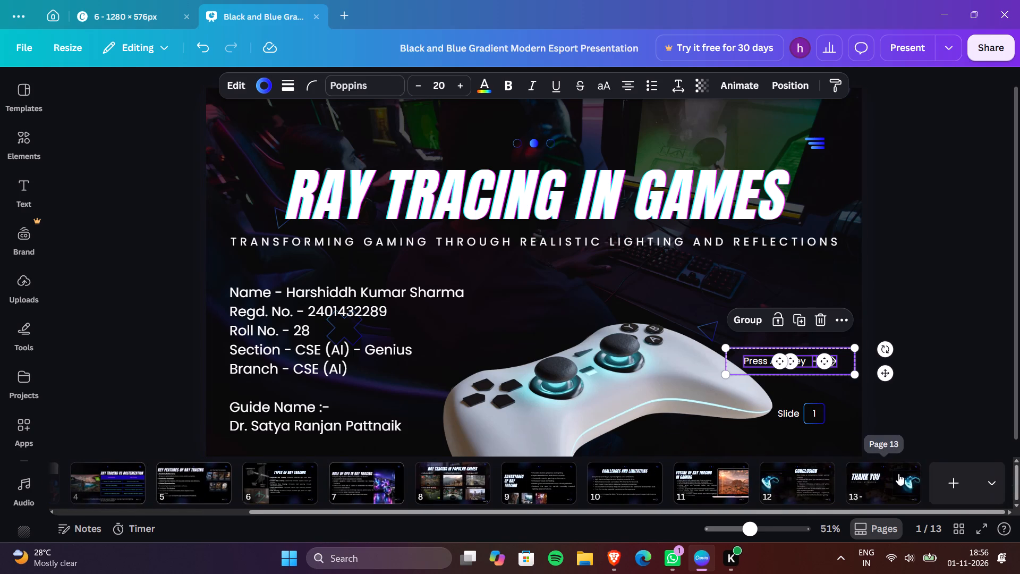
click(898, 474)
key(ctrl+v)
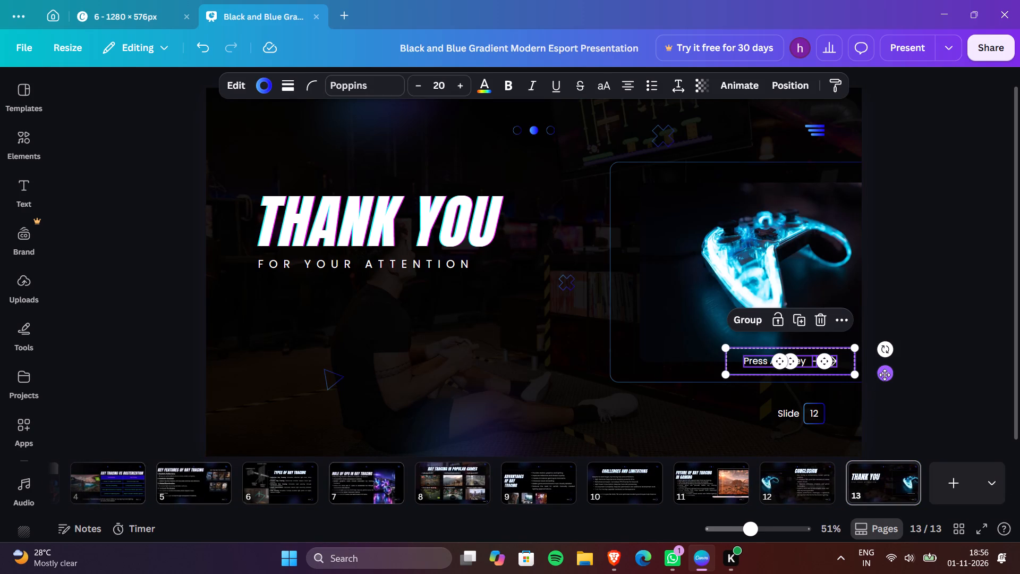
Move the pasted "Press Any Key" button beneath slide 13's "For your attention" subtitle, lined up with the subtitle's left edge.
drag(885, 375, 413, 318)
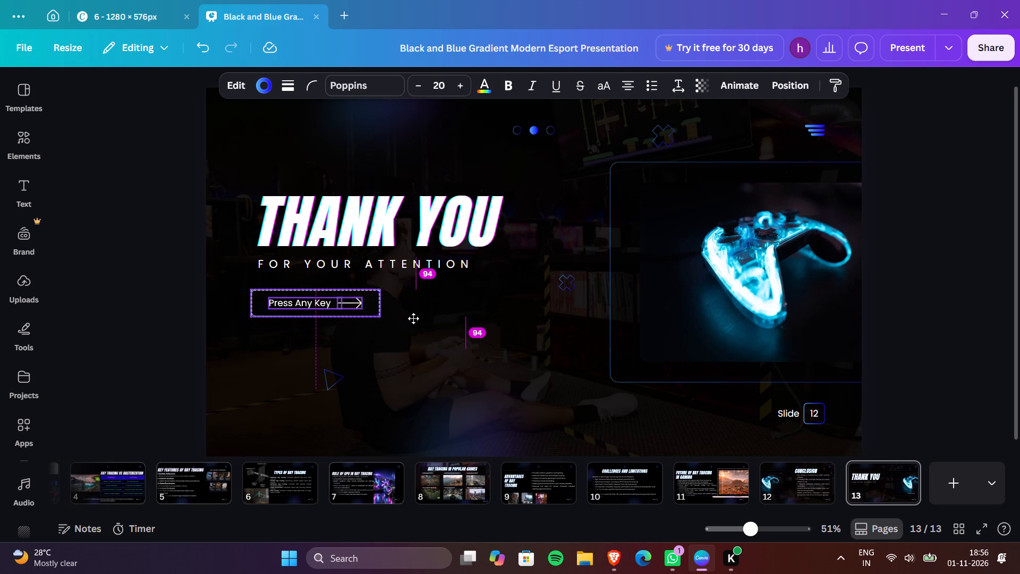
drag(413, 318, 415, 317)
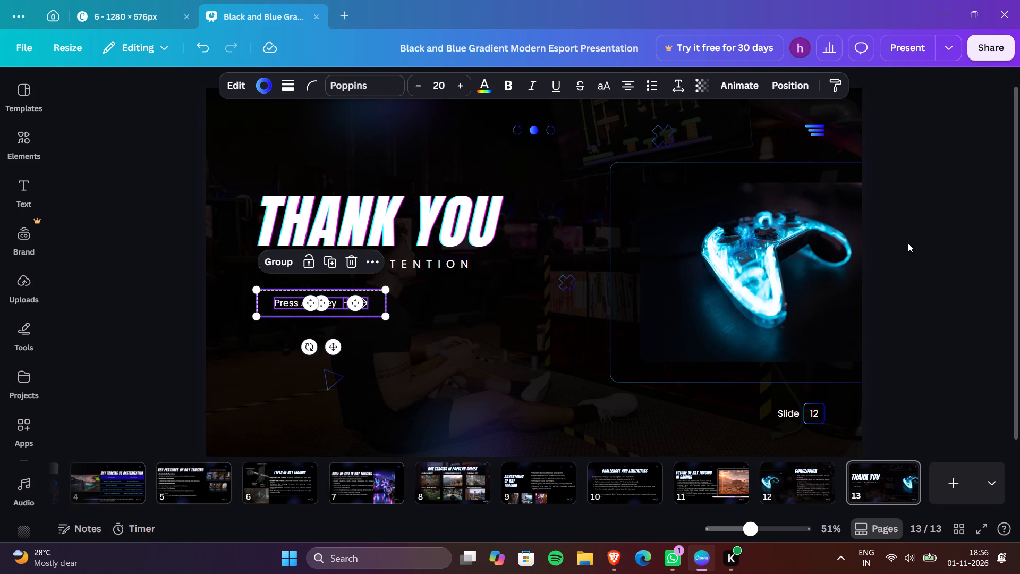
click(908, 243)
Shift slide 13's glowing controller image together with its outlined frame slightly to the left, towards the Thank You text.
click(764, 291)
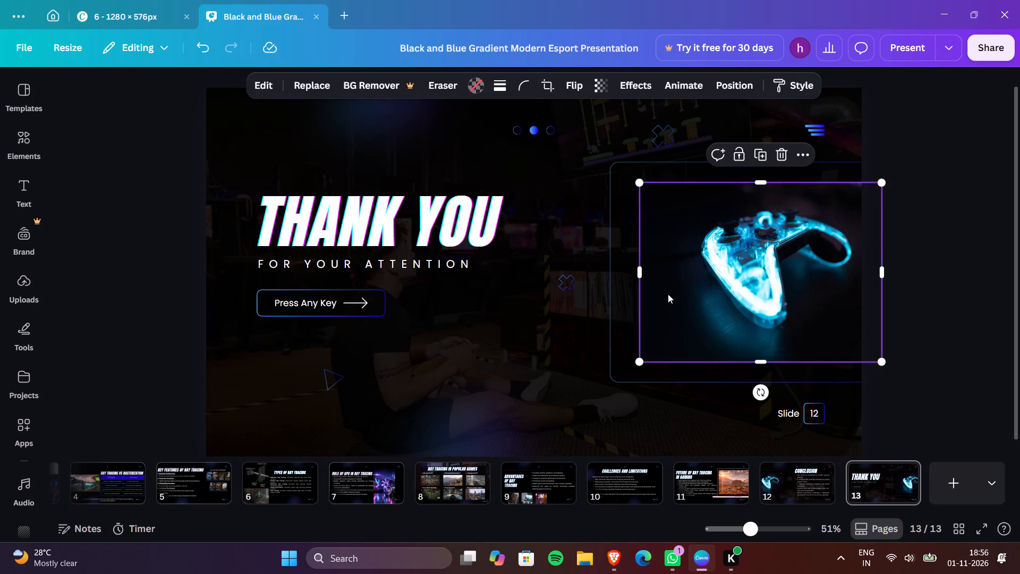
shift+click(633, 301)
shift+drag(717, 303, 713, 305)
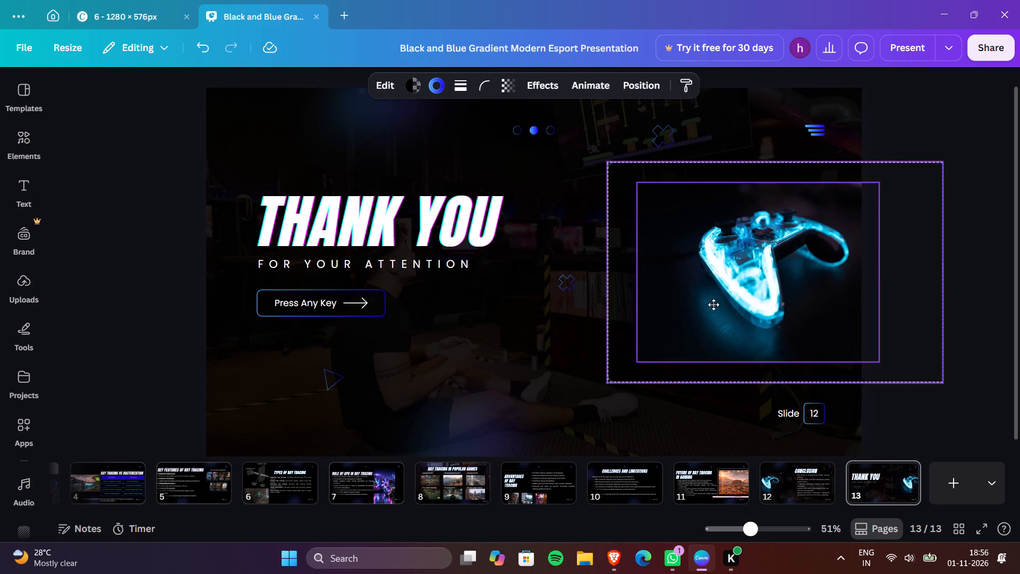
shift+drag(713, 305, 705, 305)
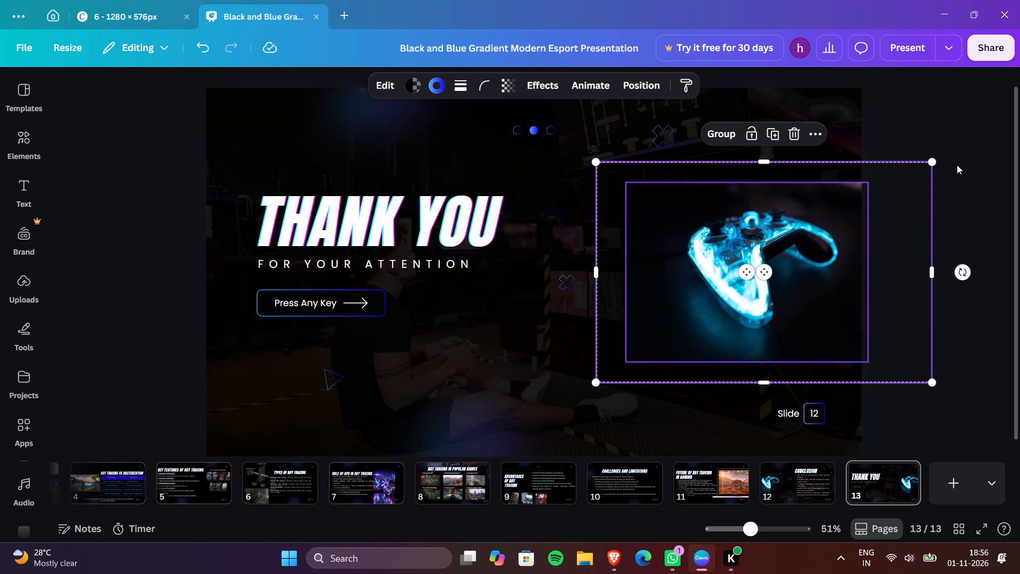
click(959, 162)
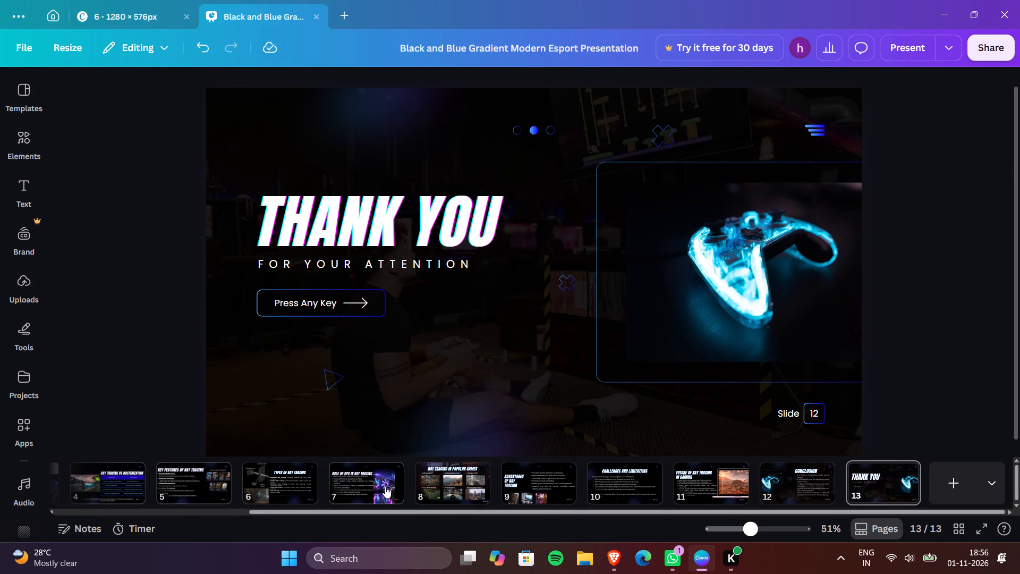
Add a Match & Move transition after slide 1 and apply it to all pages.
scroll(385, 486, right, 15)
click(76, 494)
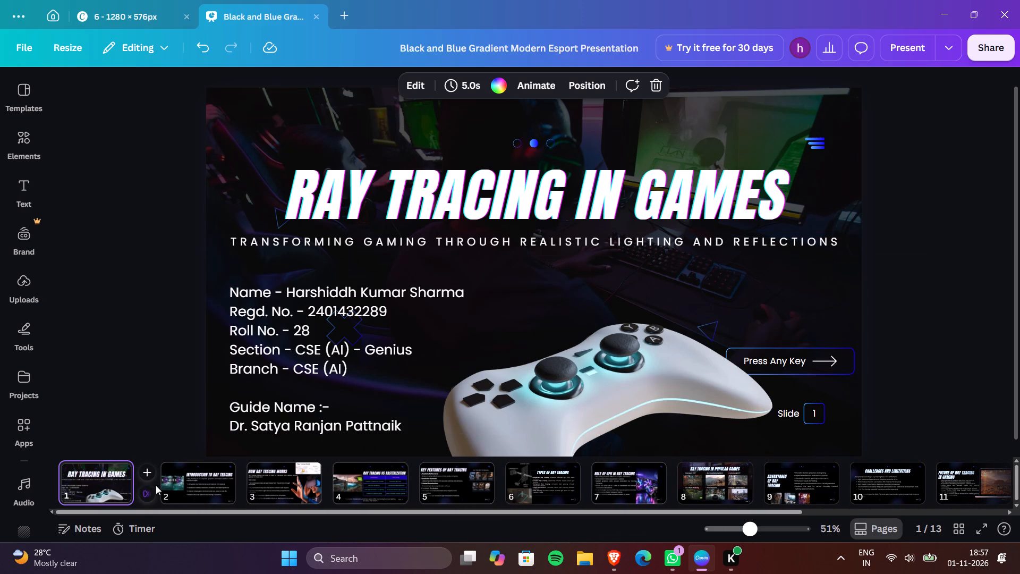
click(144, 497)
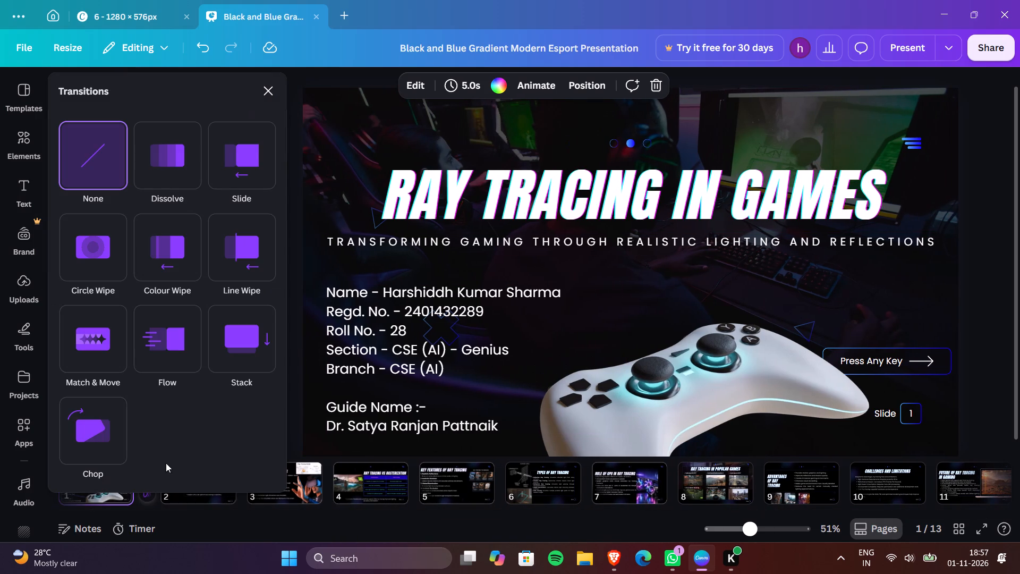
click(82, 347)
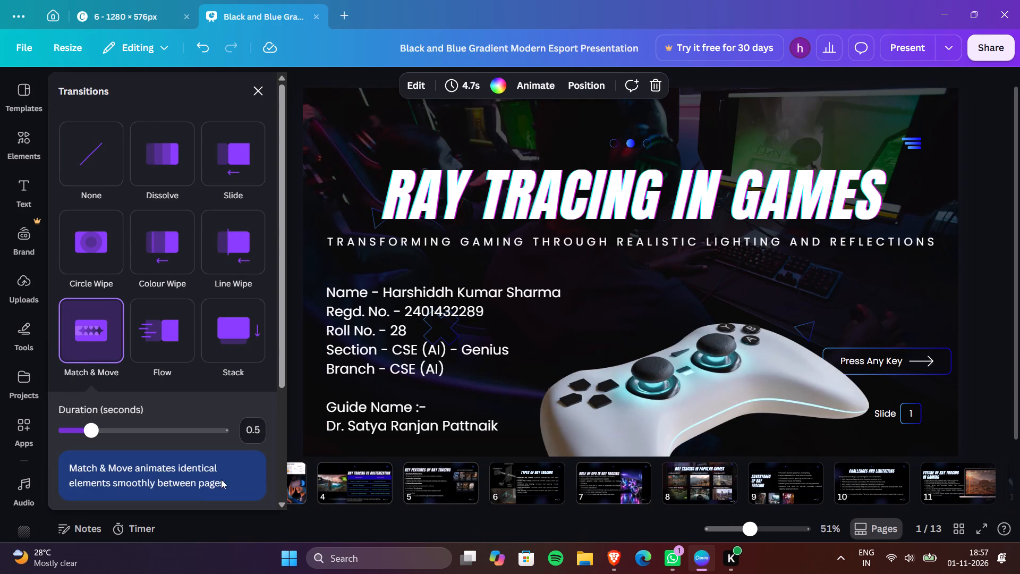
scroll(109, 420, down, 4)
click(164, 491)
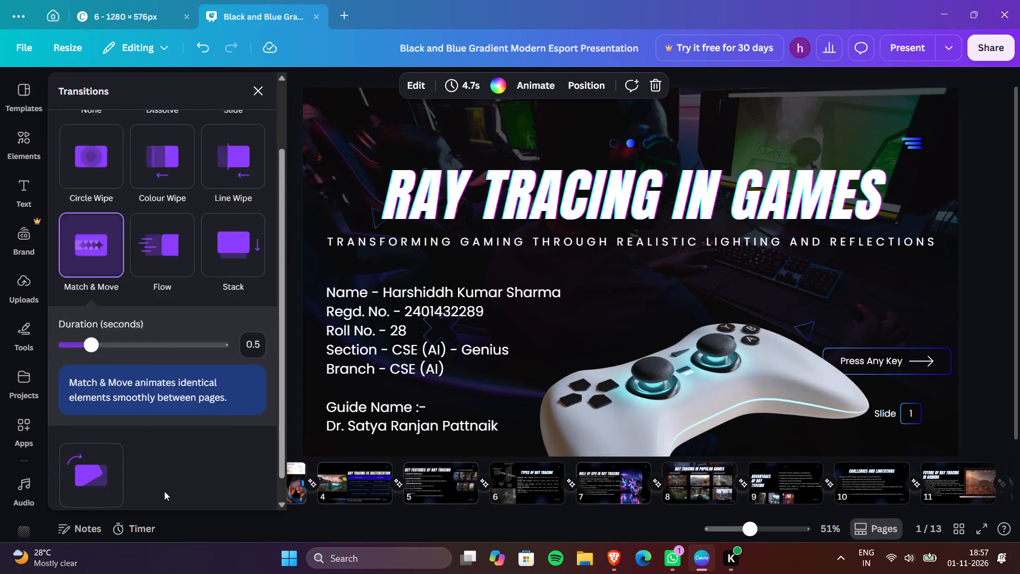
Present the deck full screen from slide 1 and examine the transitions across slides 1 to 3.
click(909, 44)
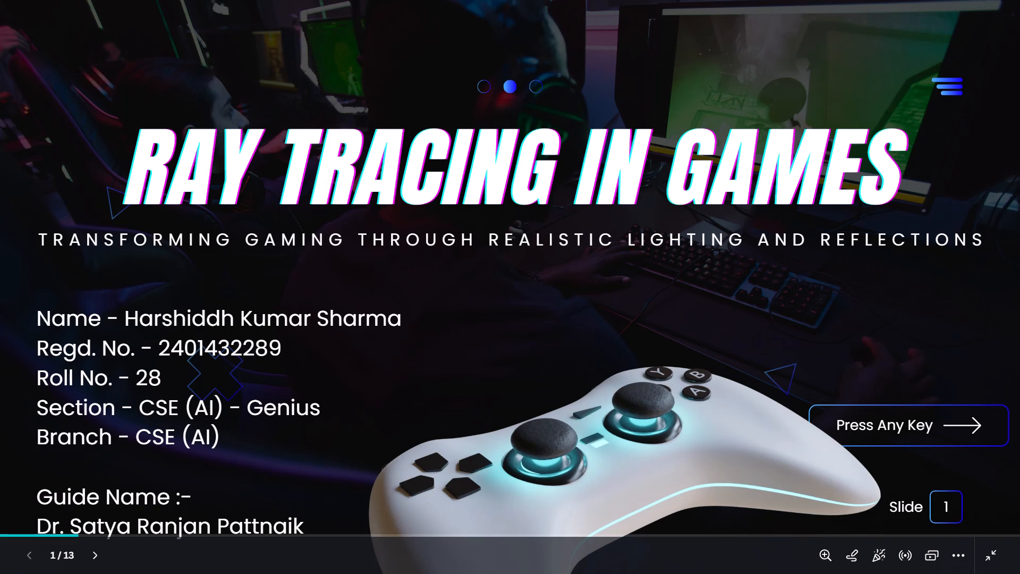
key(Right)
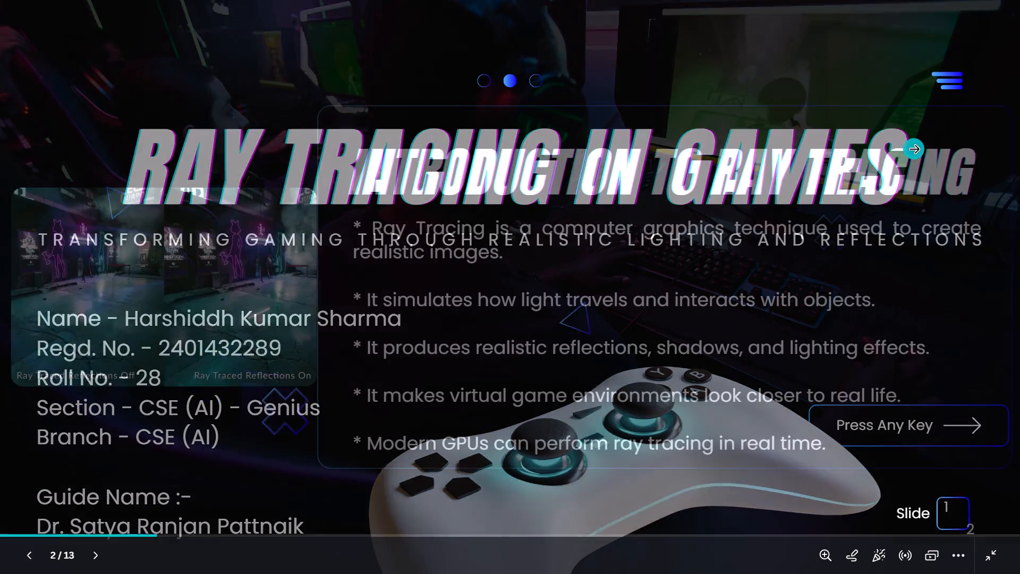
key(Left)
key(Right)
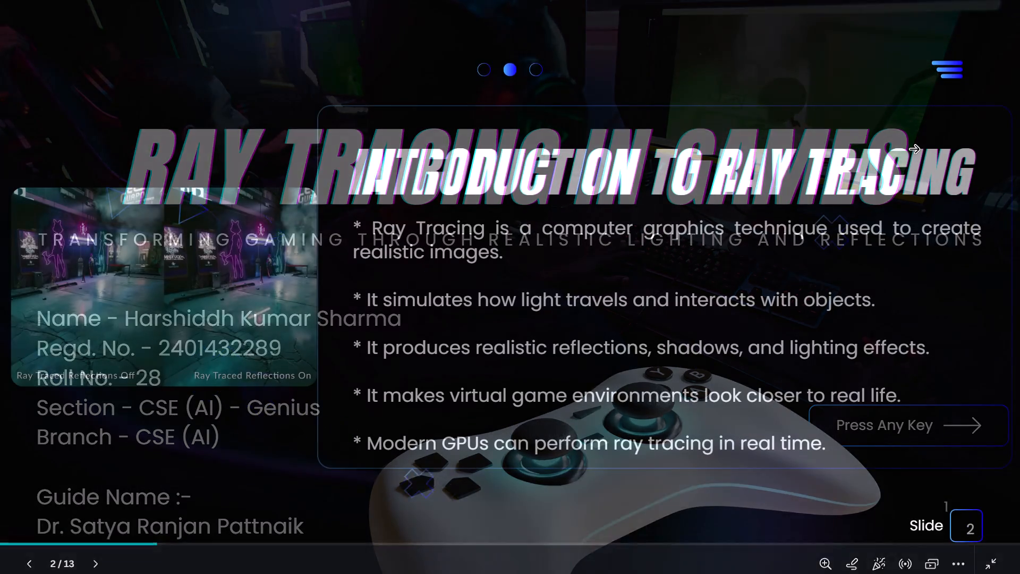
key(Right)
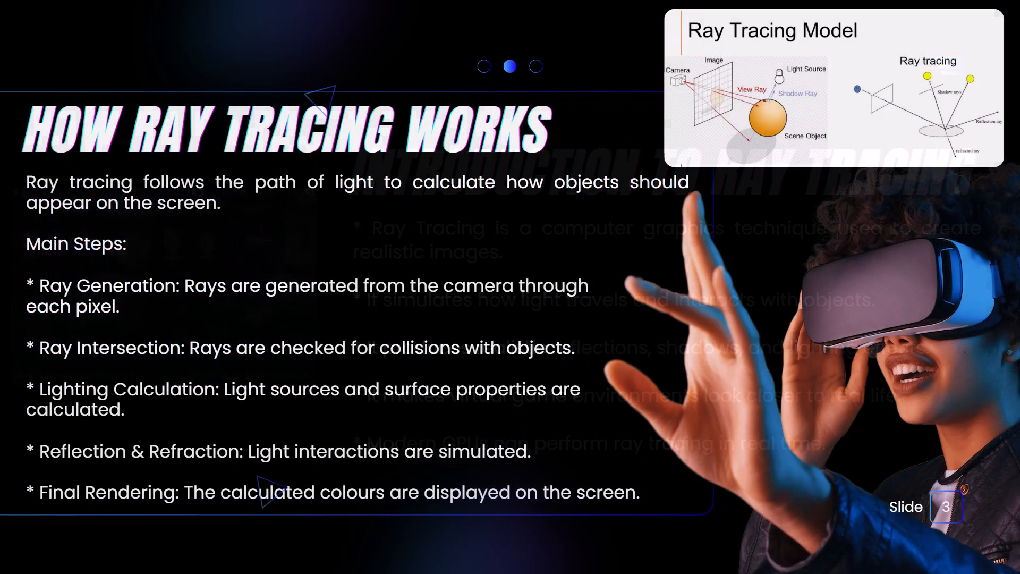
key(Left)
key(Right)
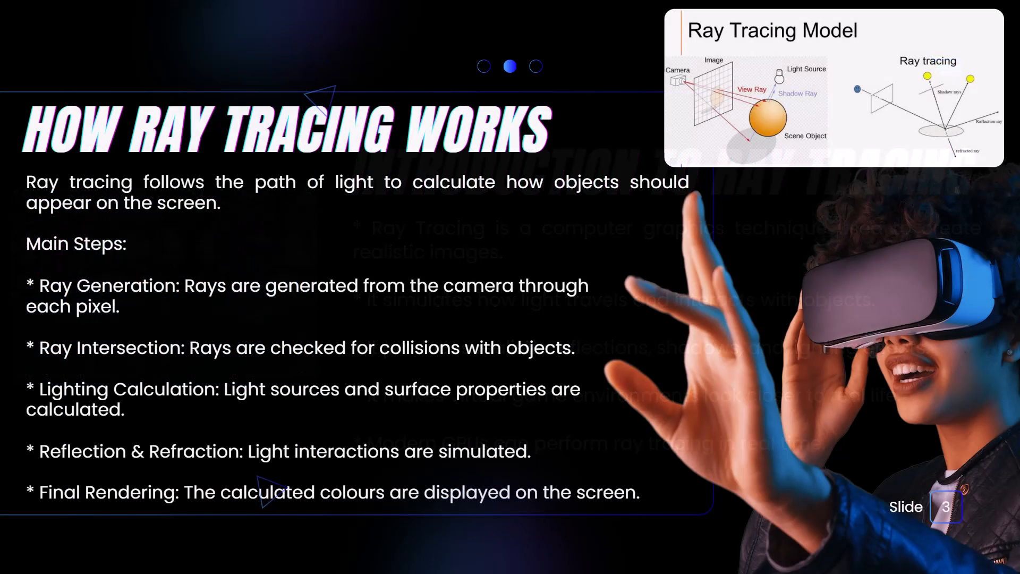
Play through slides 4 to 13 of the full-screen presentation, checking each slide's layout and transition.
key(Right)
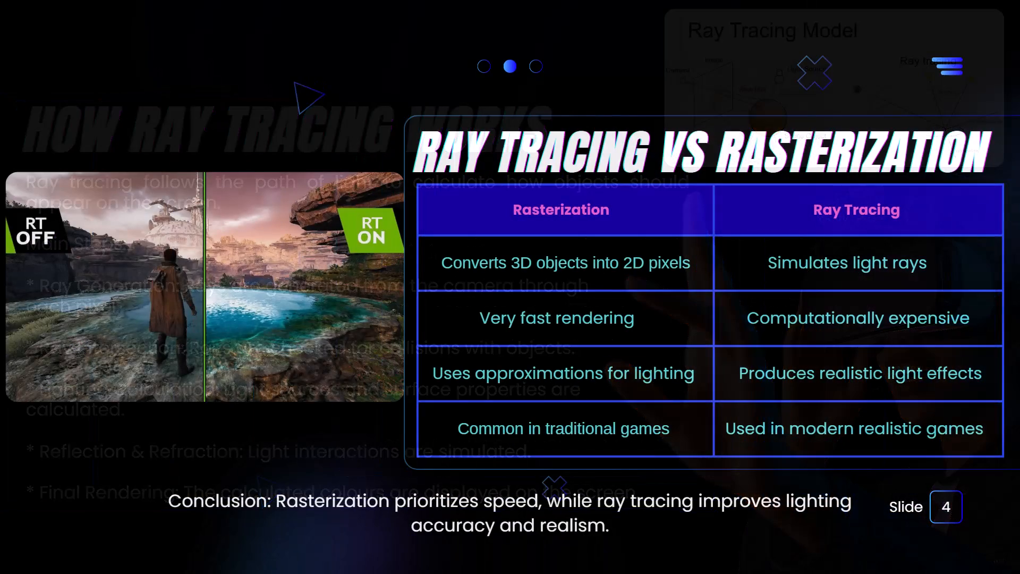
key(Right)
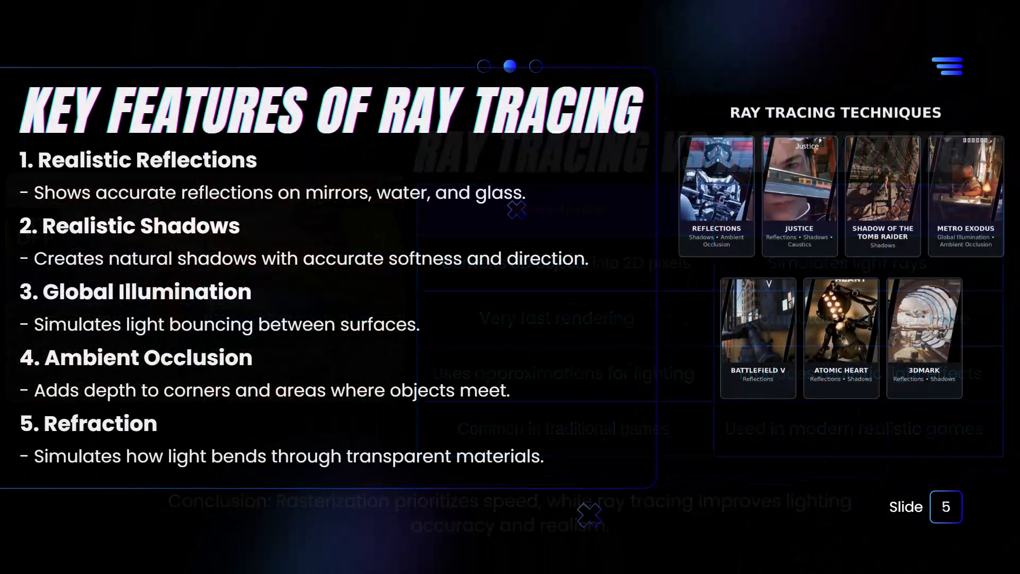
key(Right)
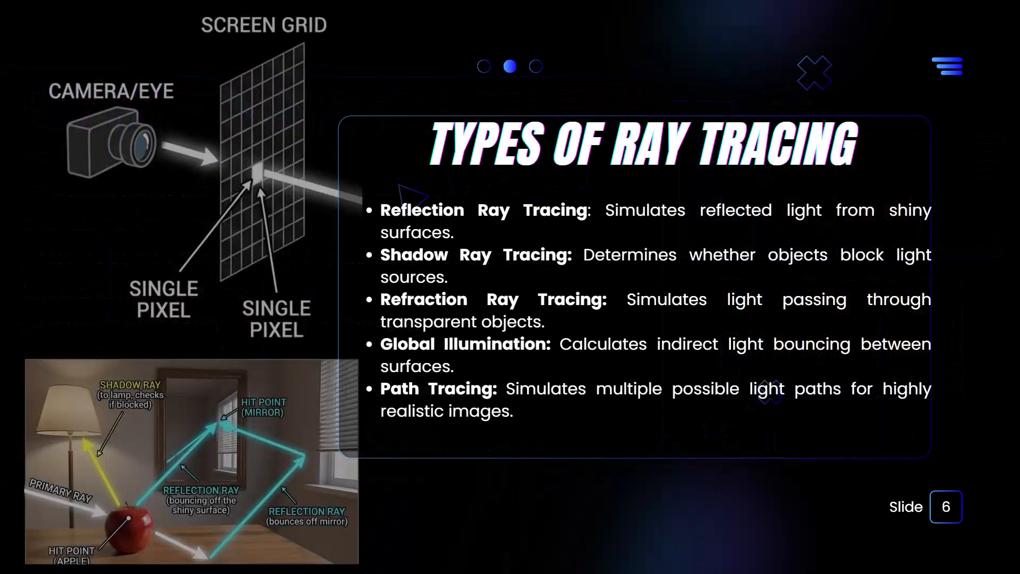
key(Right)
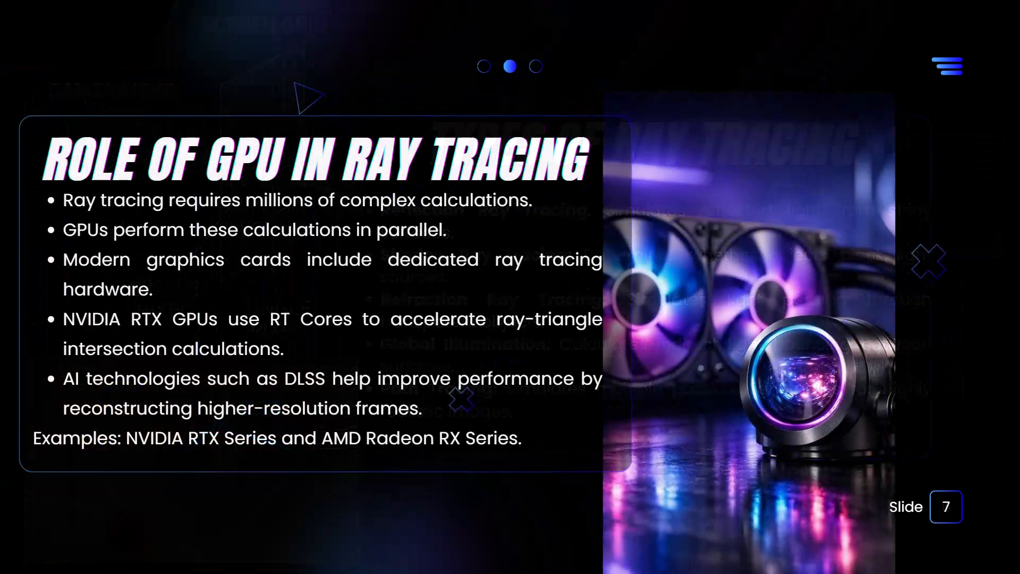
key(Right)
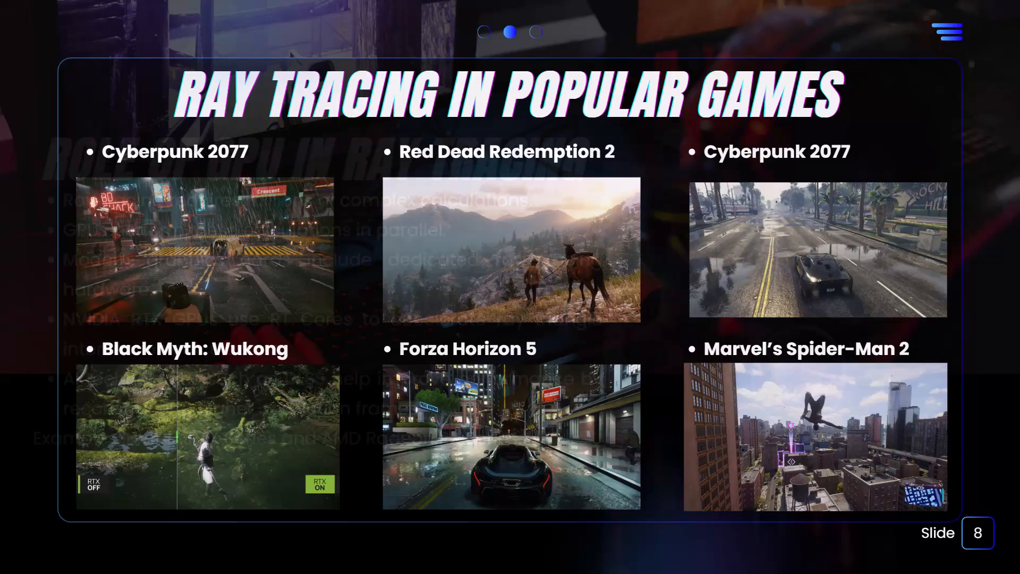
key(Right)
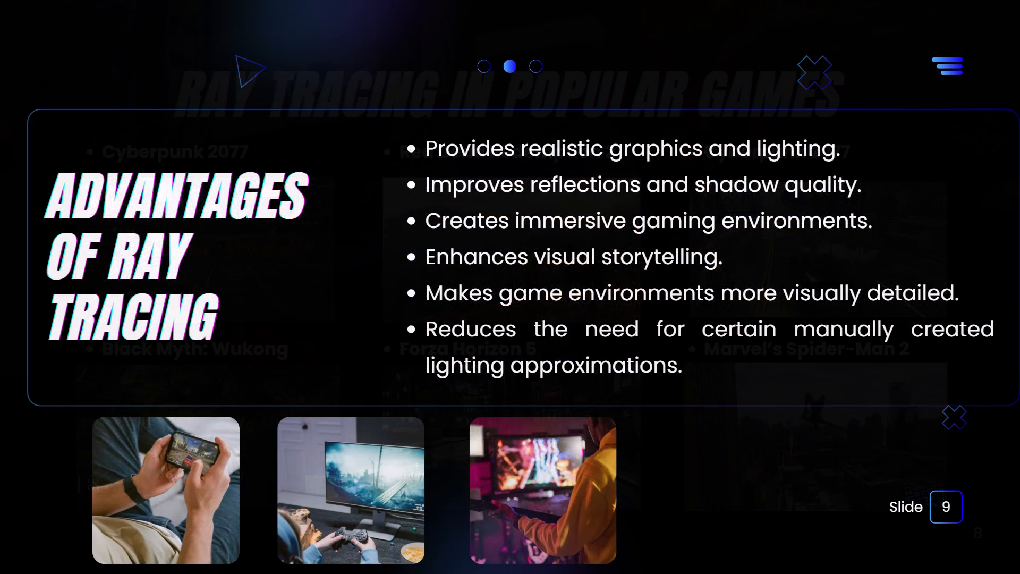
key(Right)
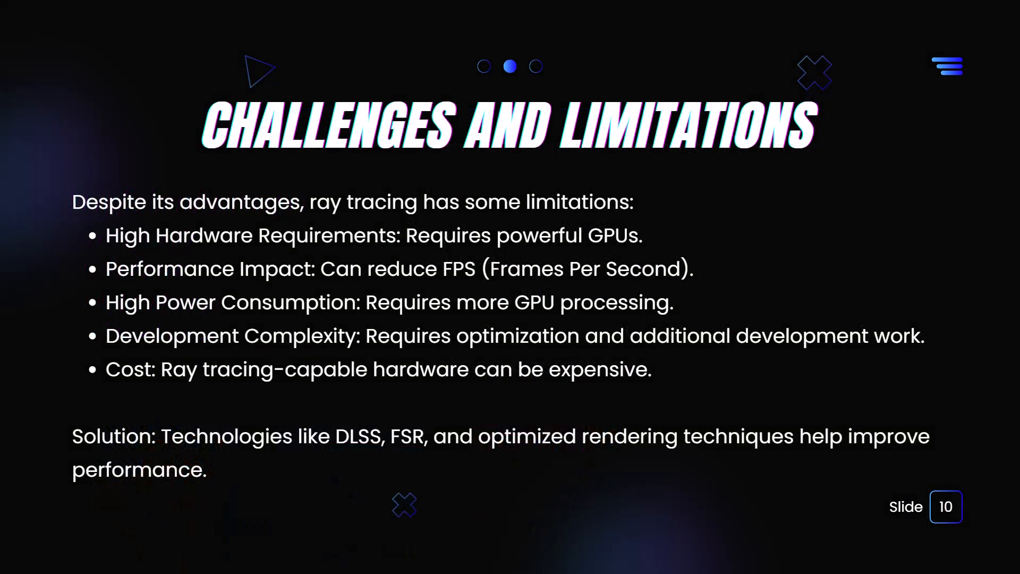
key(Right)
key(Right)
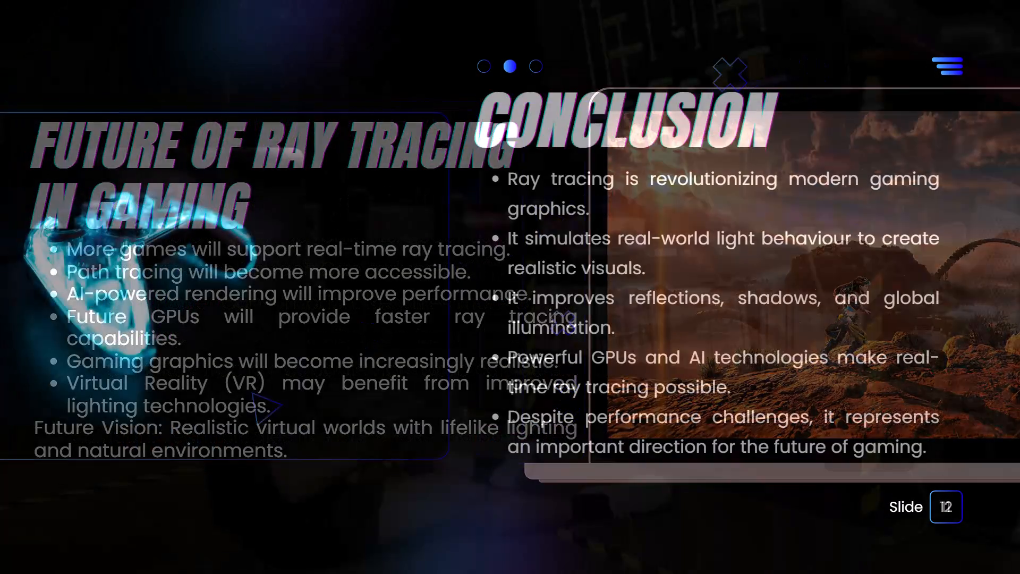
key(Right)
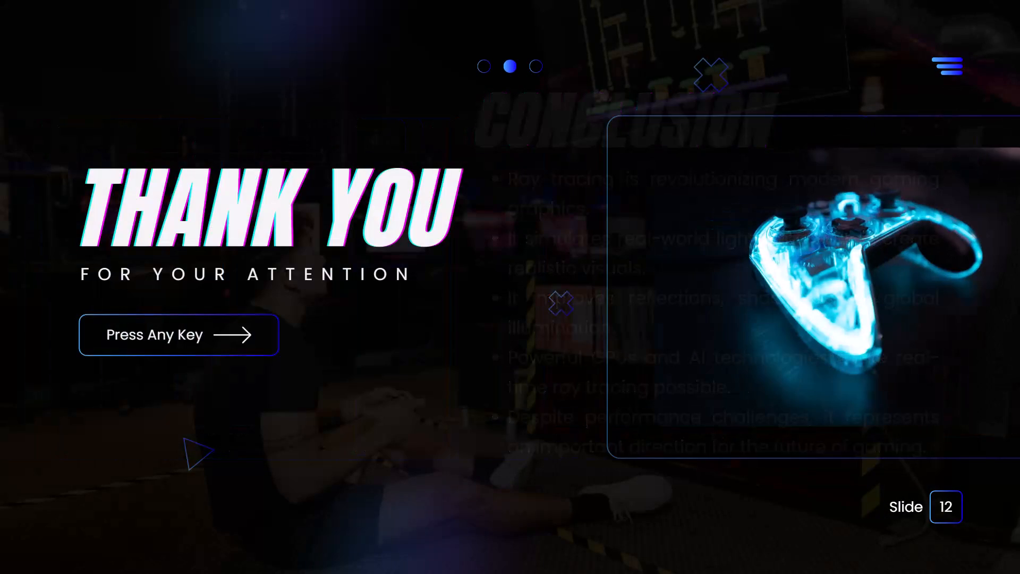
Recheck the transitions among slides 11, 12 and 13 in both directions, and exit the full-screen presentation.
key(Left)
key(Right)
key(Left)
key(Left)
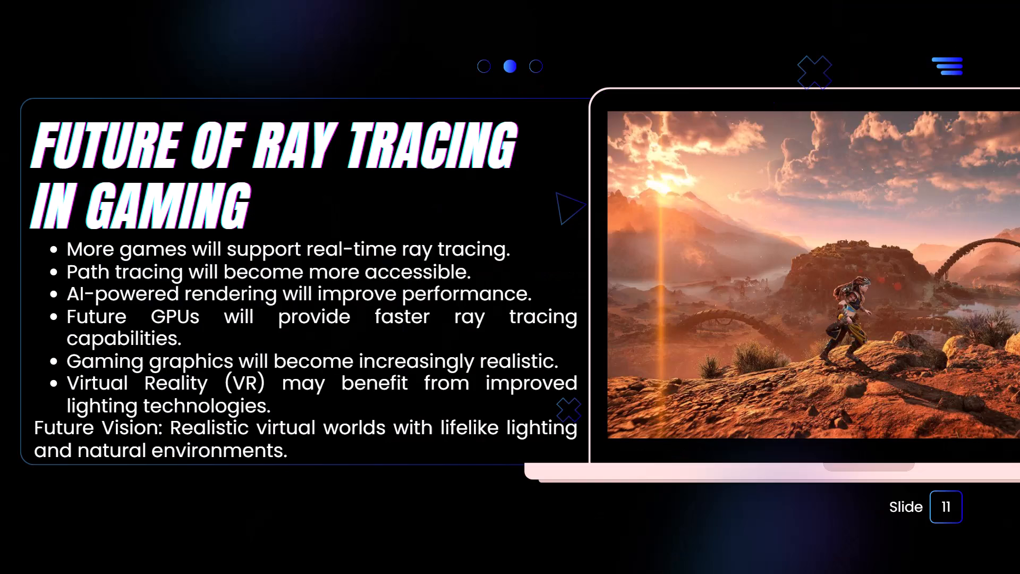
key(Right)
key(Right)
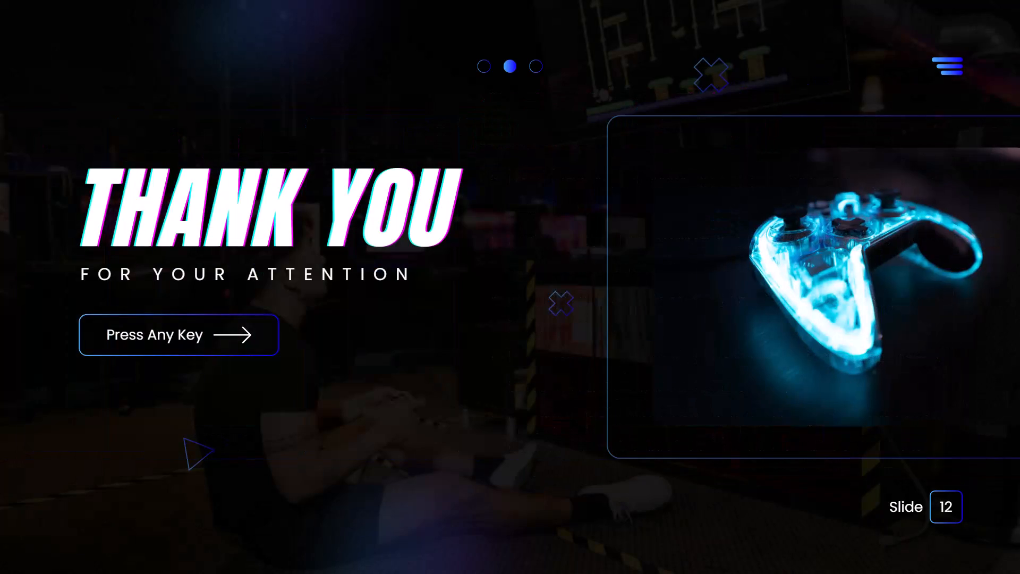
key(Right)
key(Right)
key(Right)
key(Down)
key(Left)
key(Escape)
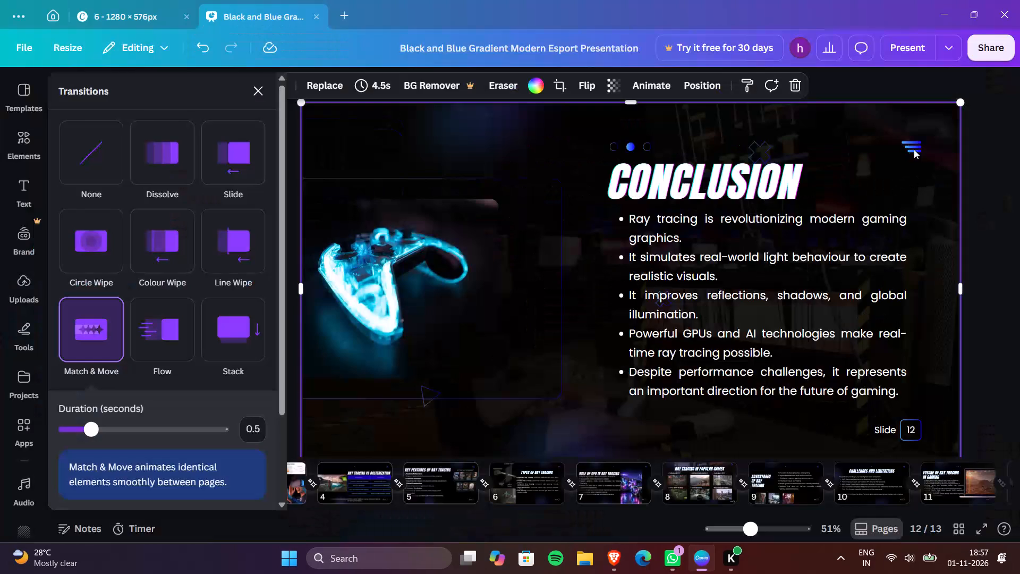
Change the slide number in the small box on the Thank You slide to 13.
scroll(838, 489, left, 10)
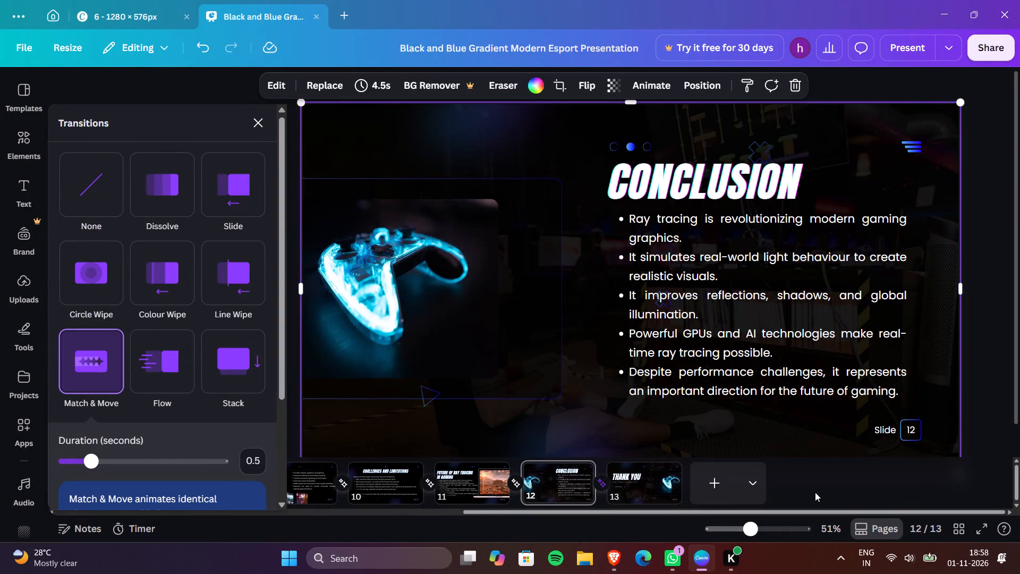
click(601, 498)
click(648, 484)
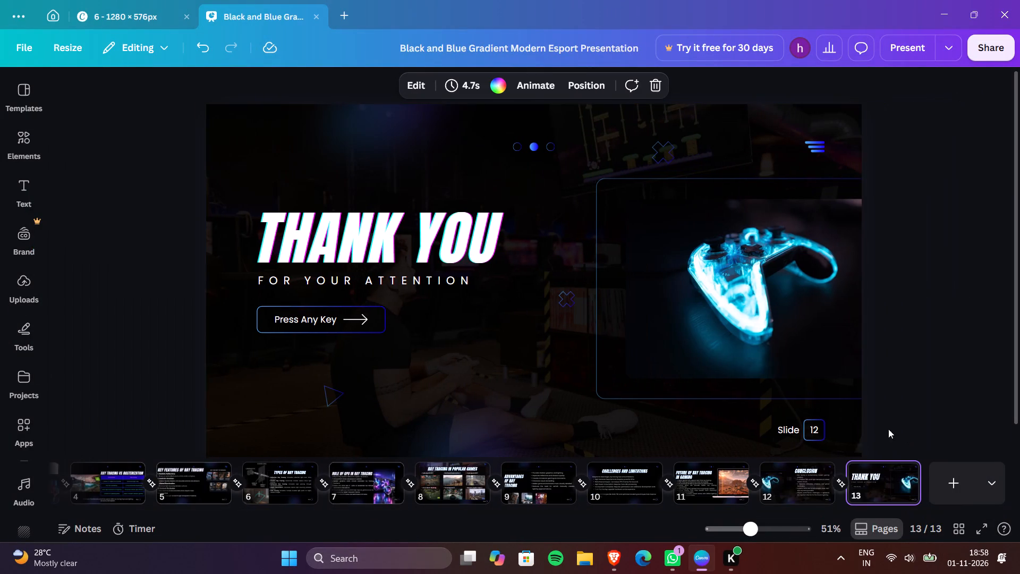
double_click(820, 433)
click(820, 433)
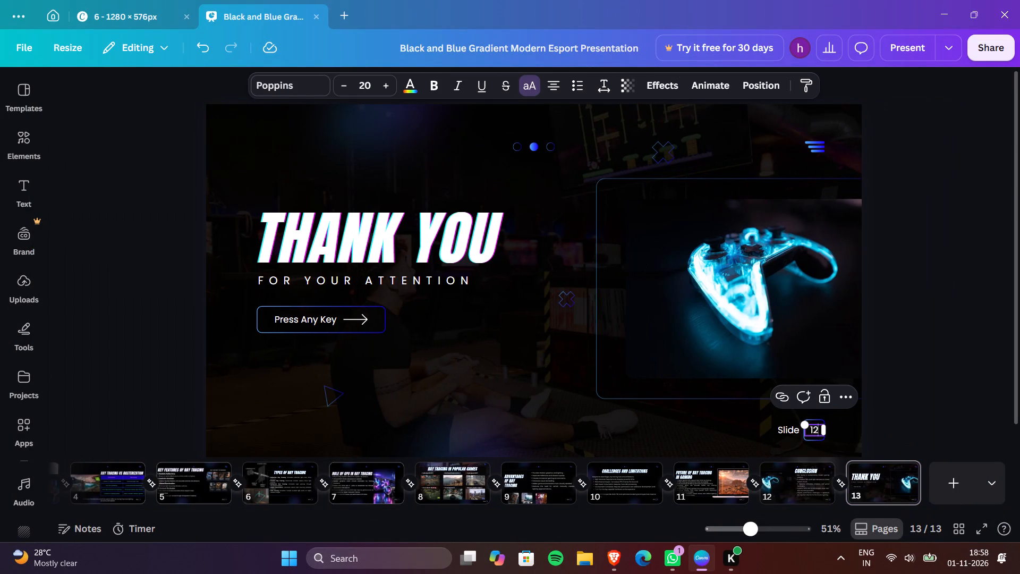
key(BackSpace)
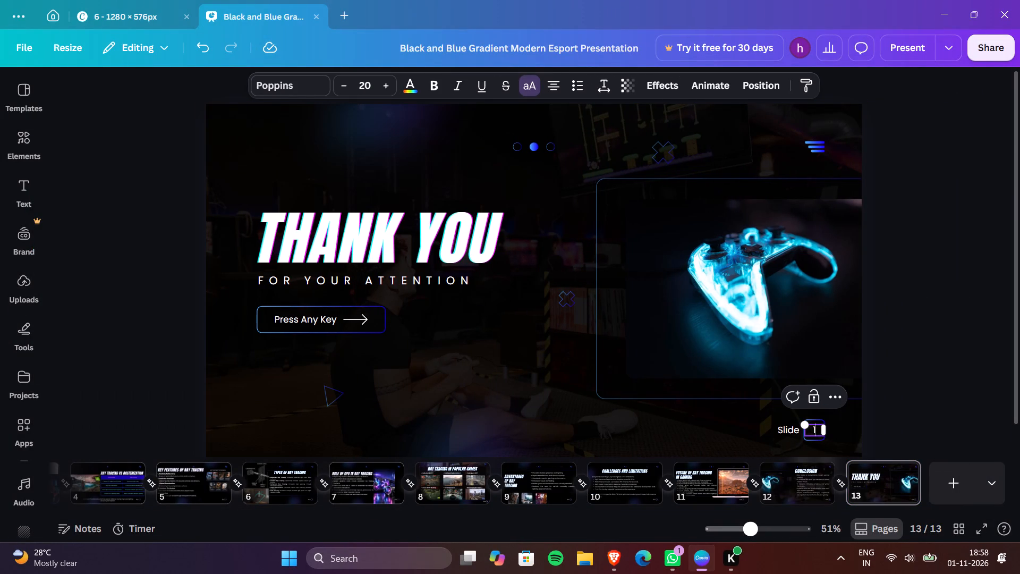
key(3)
click(953, 316)
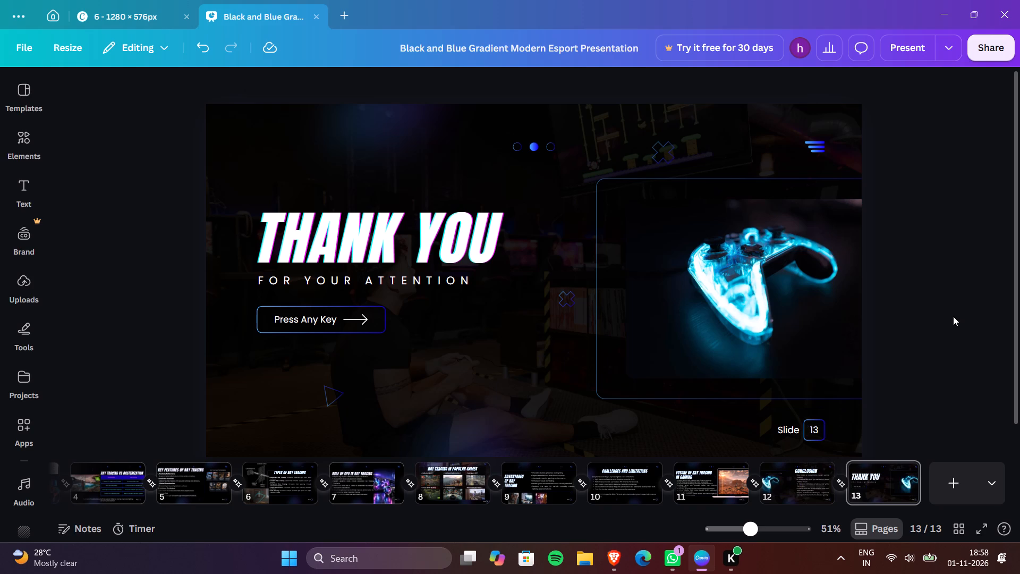
Copy the presentation's share link.
click(991, 44)
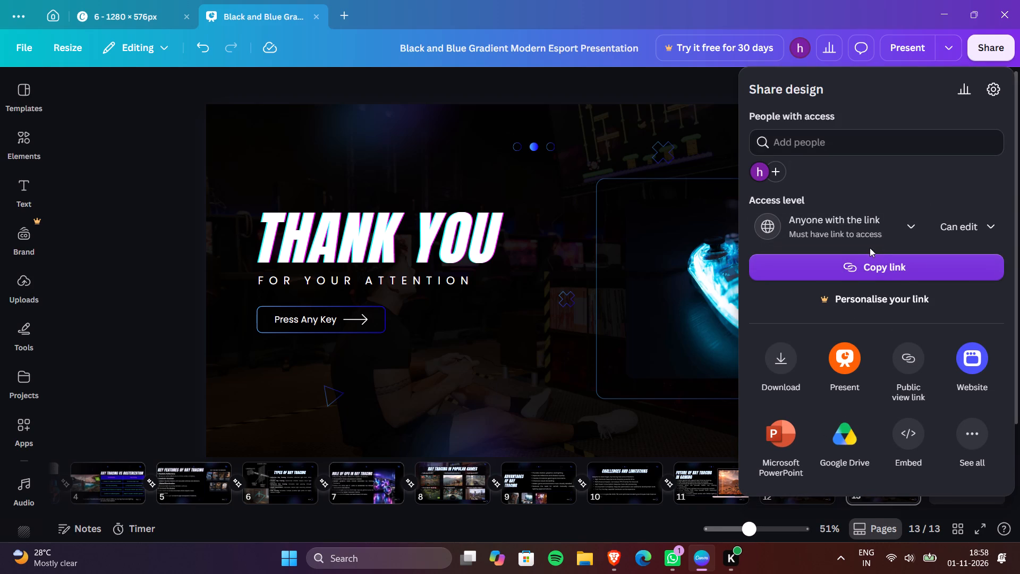
click(858, 268)
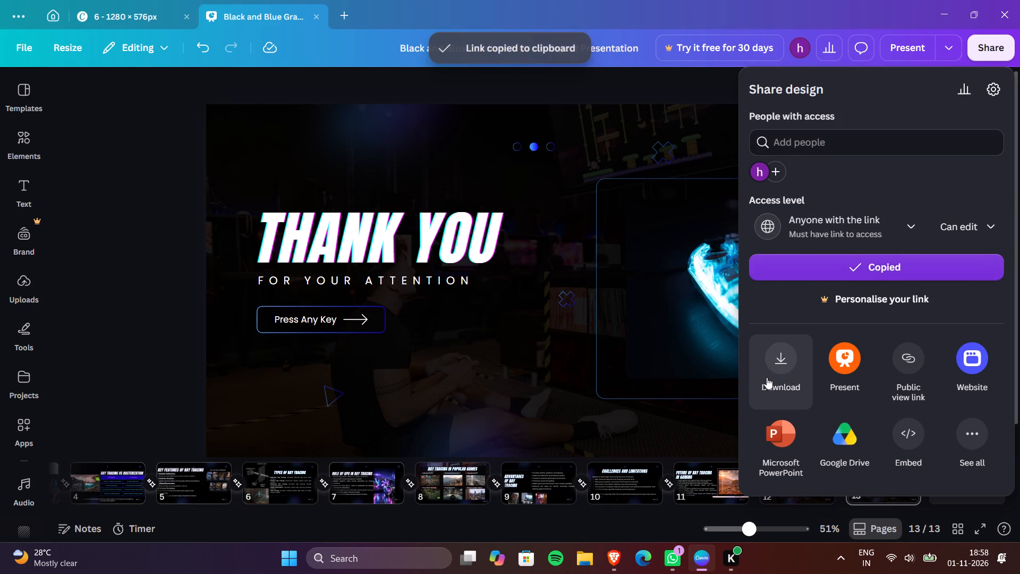
Download all slides of the presentation as a PPTX file.
click(767, 376)
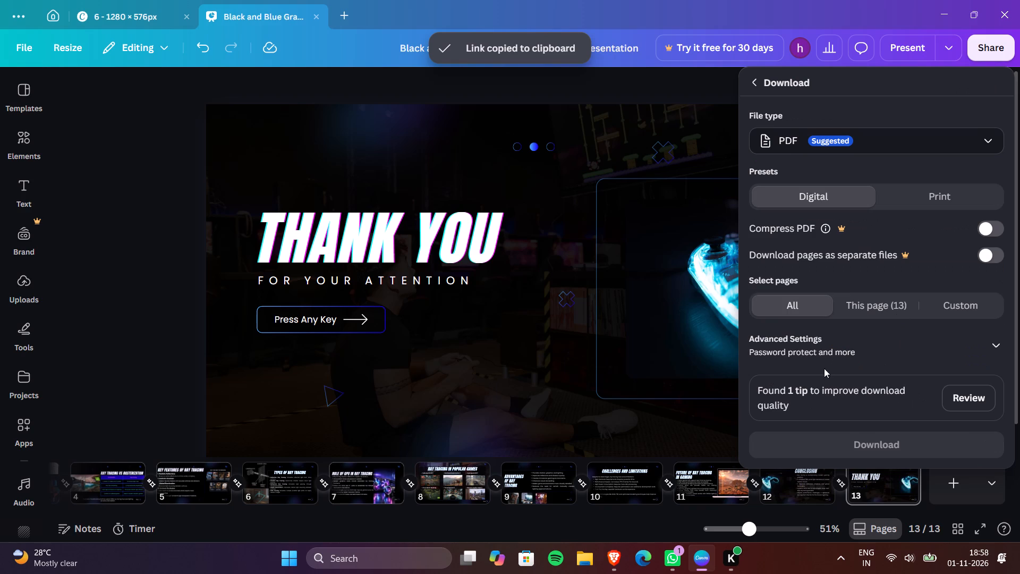
click(933, 143)
click(850, 214)
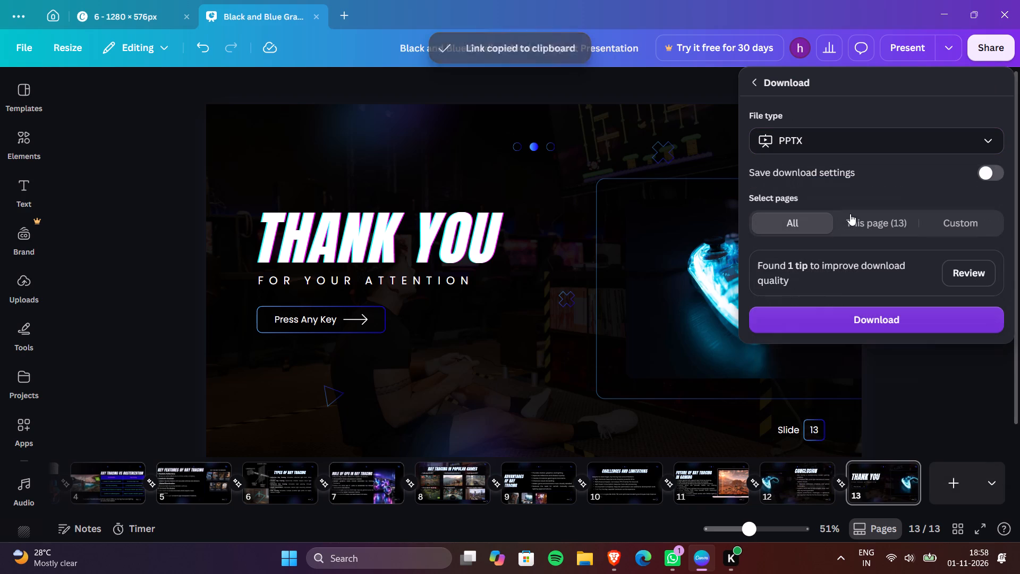
click(830, 320)
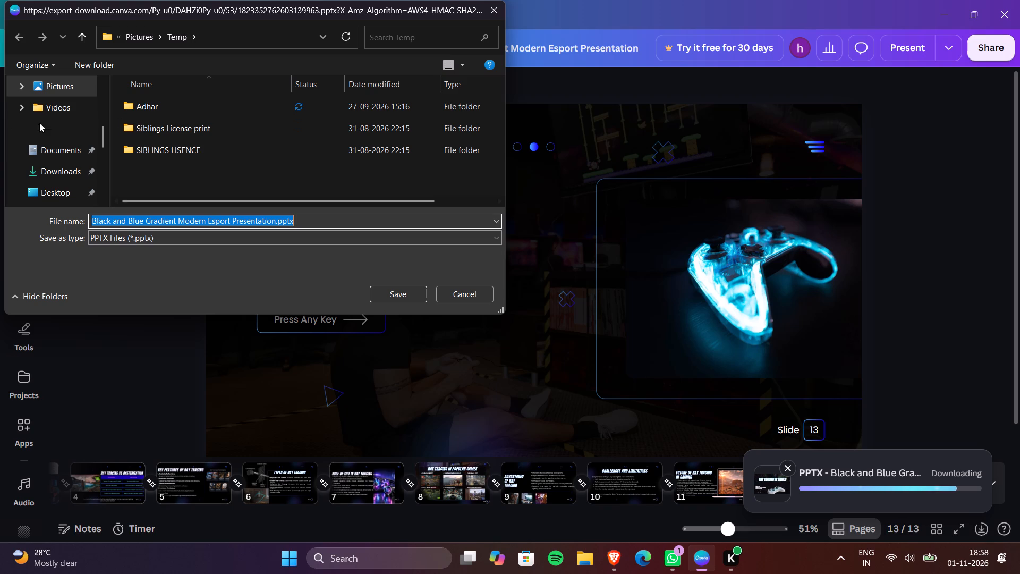
Set the save location of the download to the PPTs folder on the Windows (C:) drive.
scroll(33, 117, down, 7)
click(59, 147)
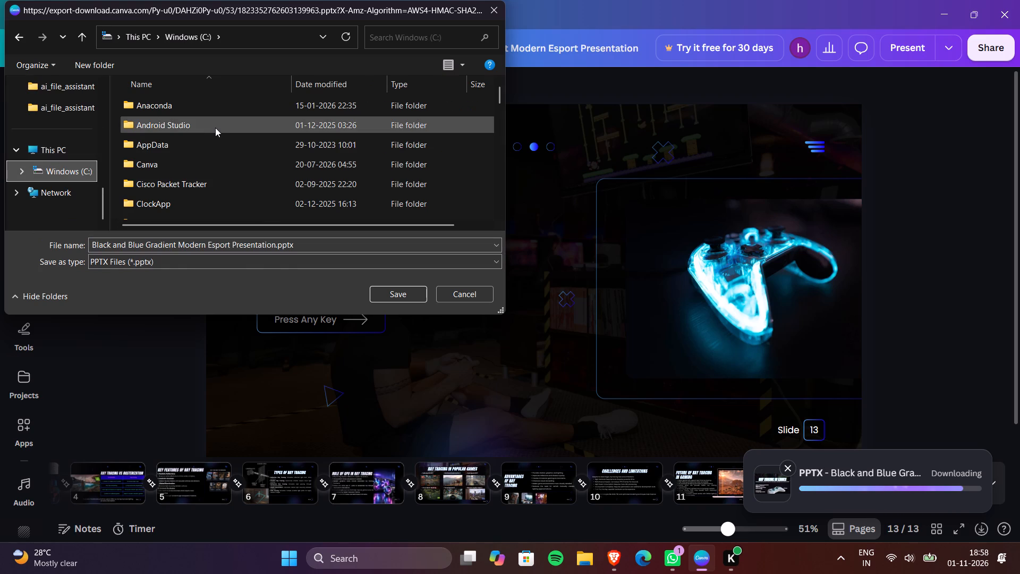
scroll(215, 128, down, 3)
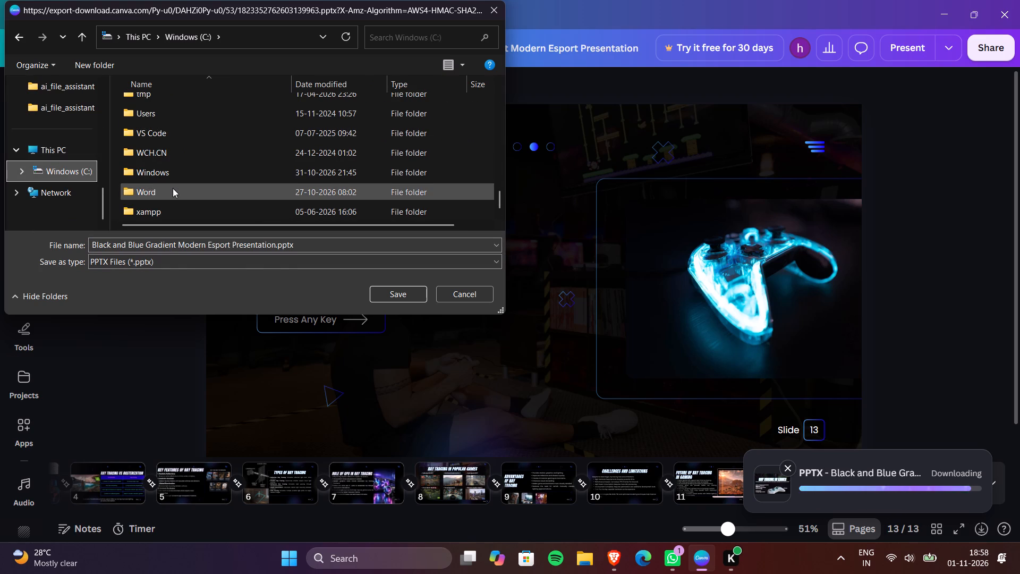
scroll(173, 188, up, 2)
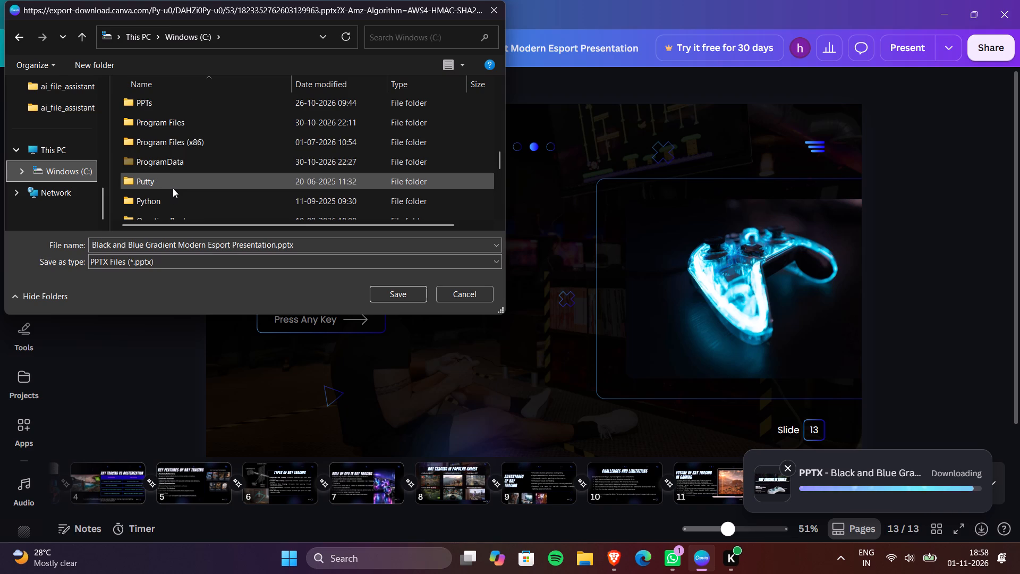
double_click(154, 99)
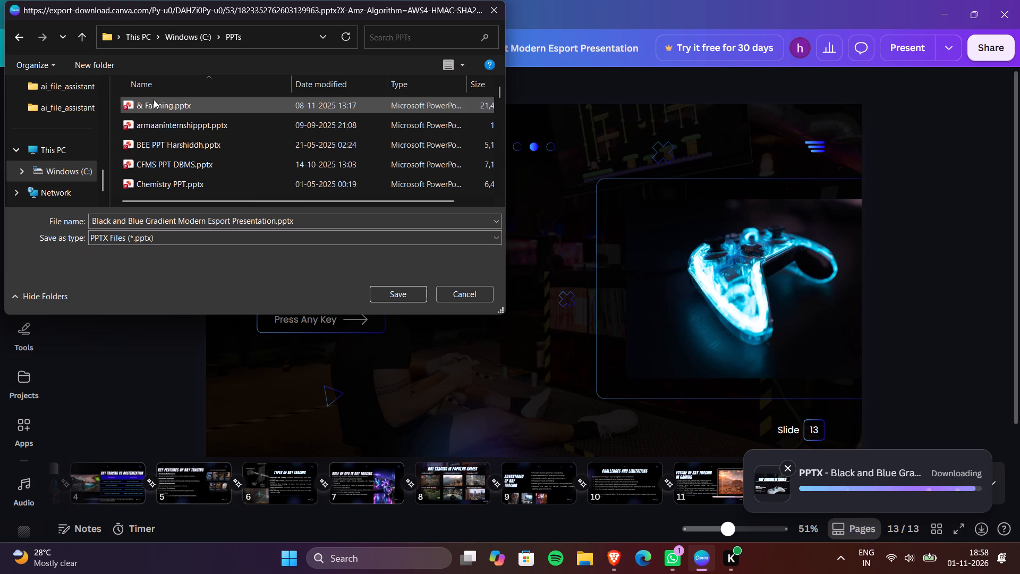
Name the PPTX file "Harshiddh Seminar PPT Ray Tracing" and save it.
click(223, 217)
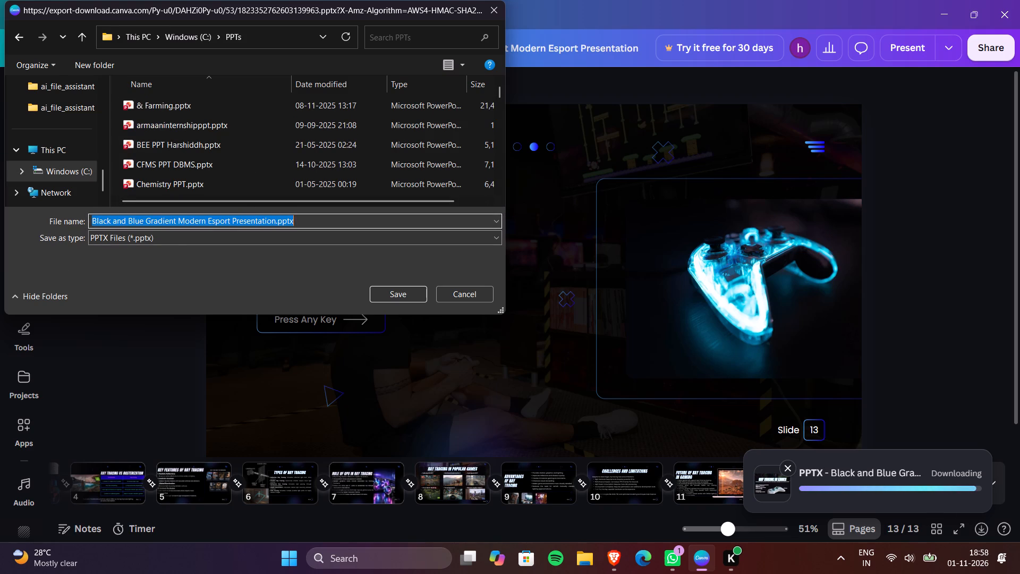
text(ha)
key(BackSpace)
key(BackSpace)
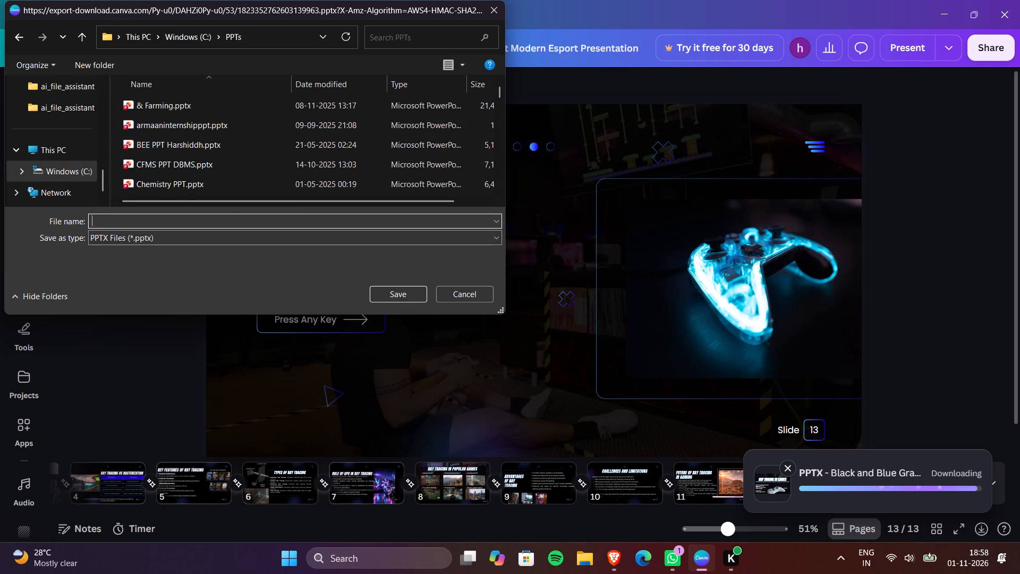
text(Harshiddh Seminar)
key(space)
text(PPT)
key(space)
key(shift+r)
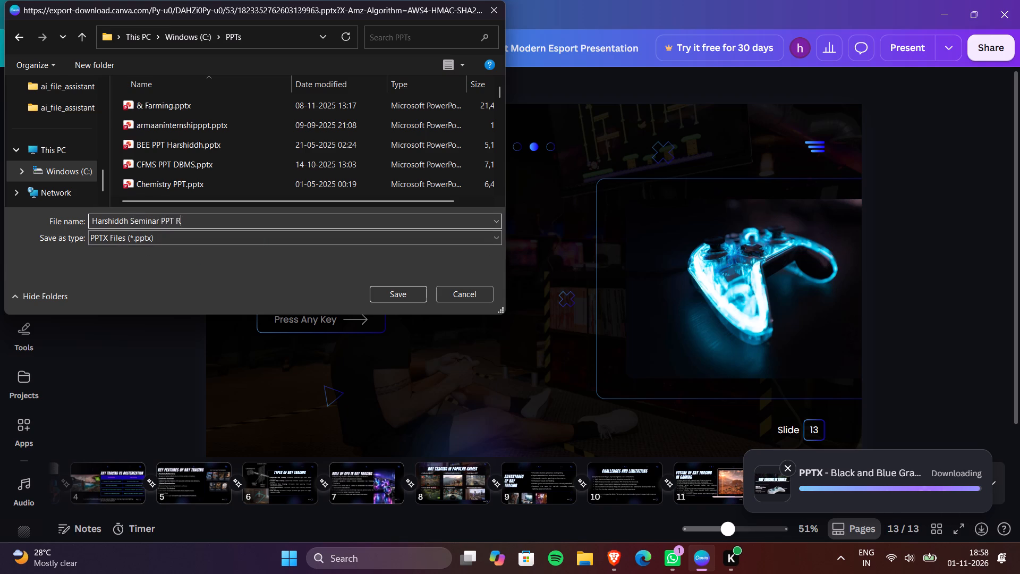